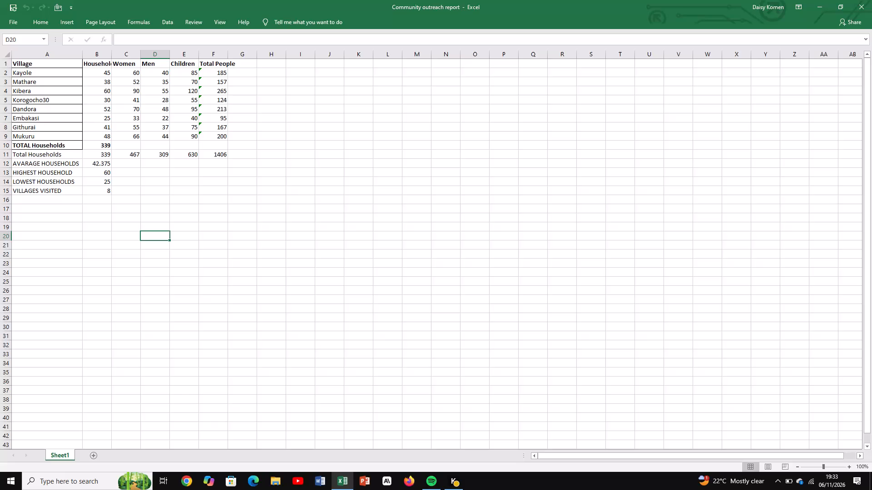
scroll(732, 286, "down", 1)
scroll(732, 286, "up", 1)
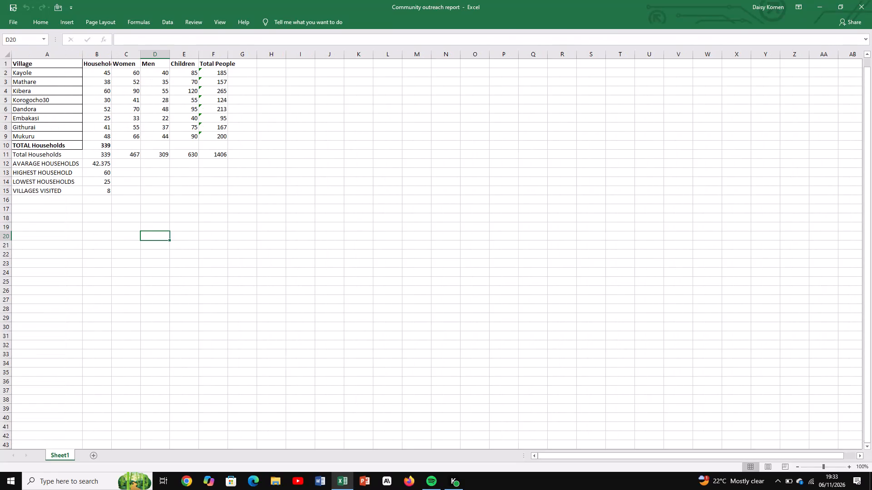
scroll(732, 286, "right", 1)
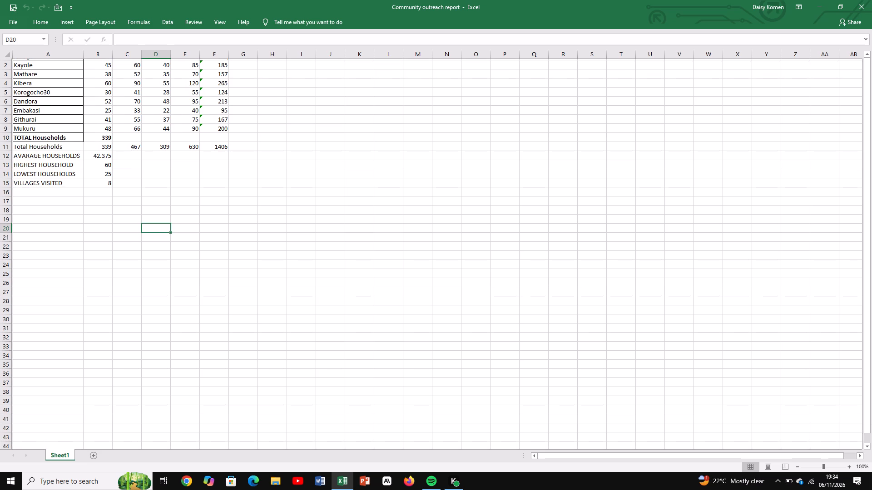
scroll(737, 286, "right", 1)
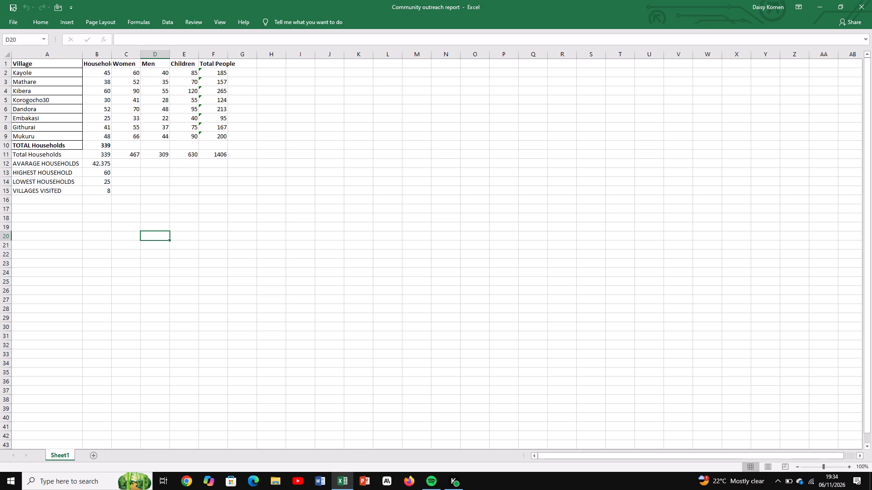
Add the column header "Status" in cell G1, beside the Total People header.
left_click(250, 68)
left_click(250, 64)
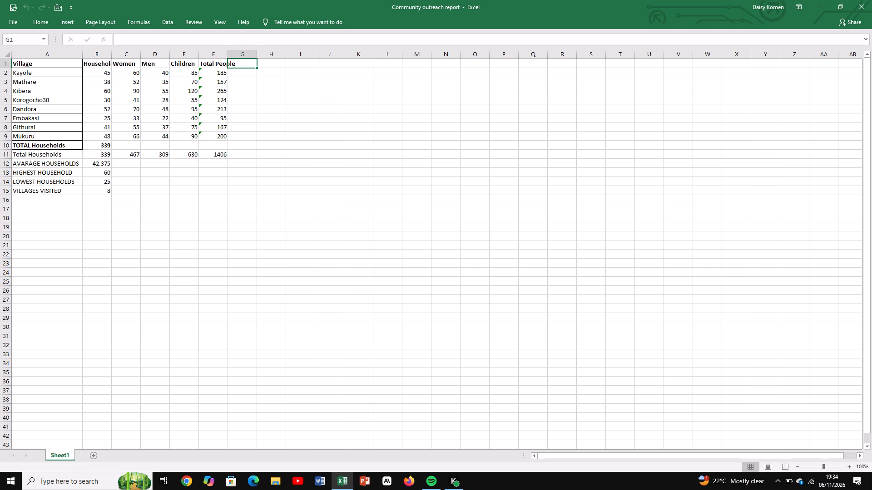
key("s")
type("tatus")
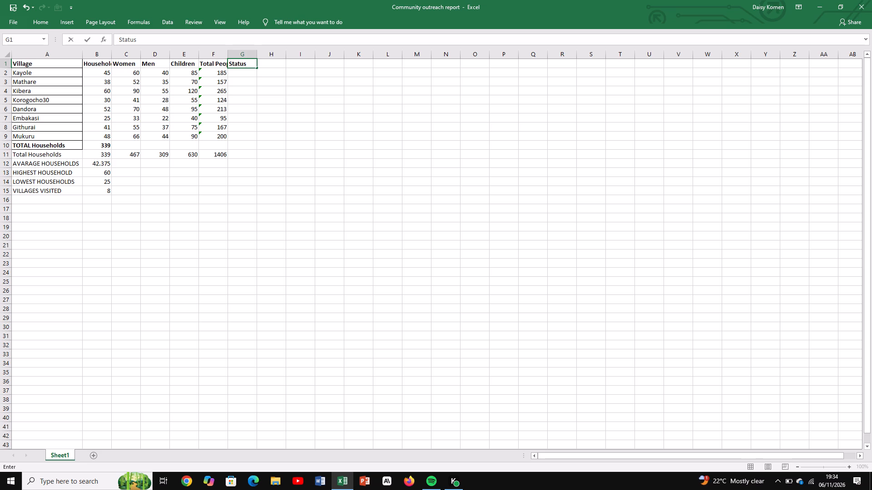
left_click(251, 76)
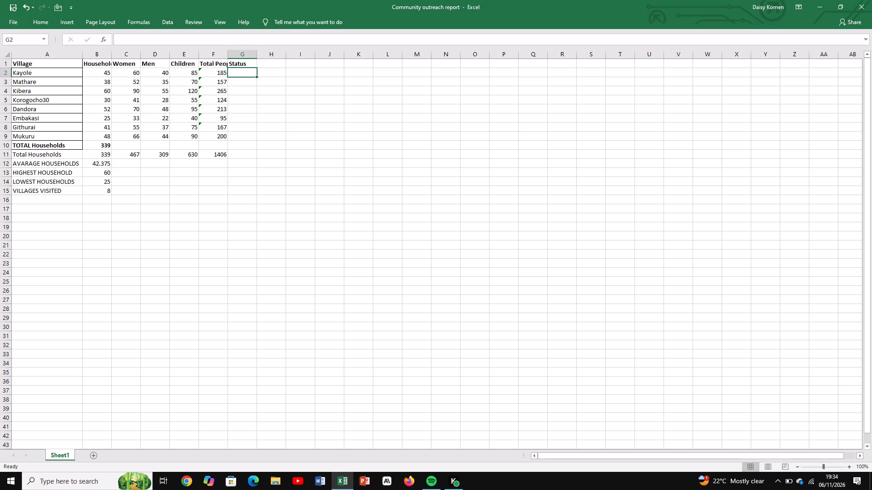
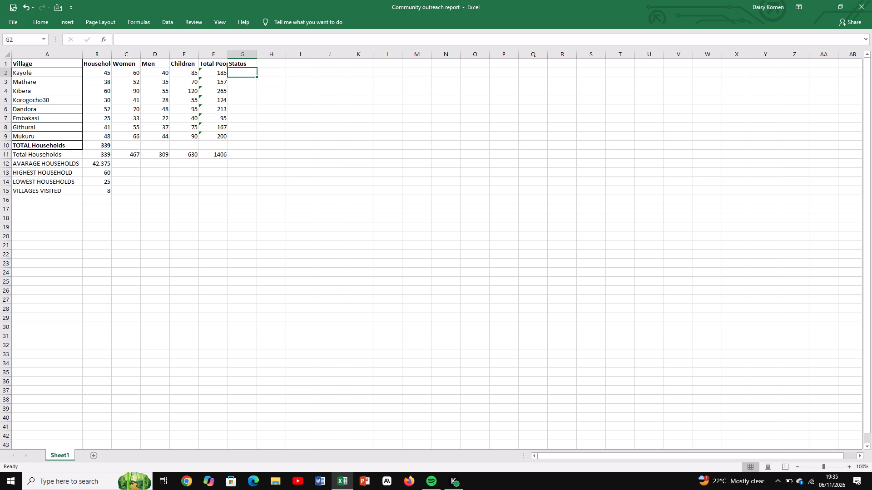
Enter an IF formula in G2 that returns "HIGH" when F2 is greater than or equal to 200, otherwise "LOW".
key("equal")
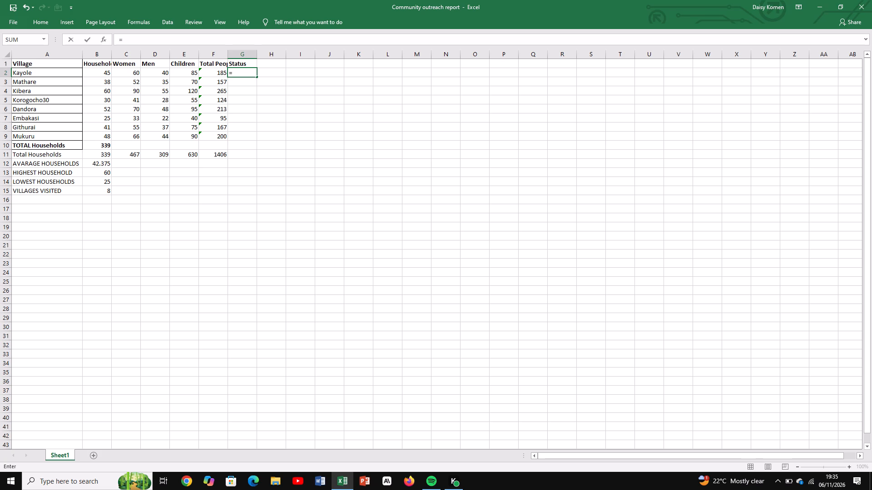
type("IF")
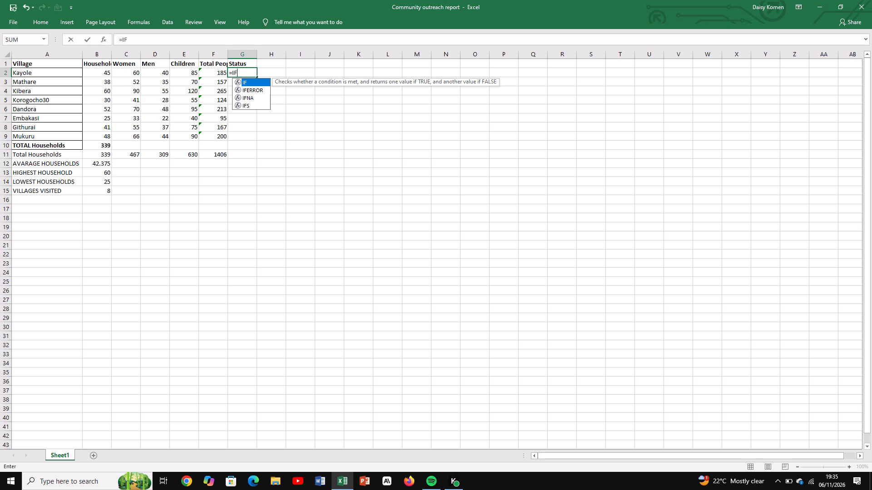
key("shift+parenleft")
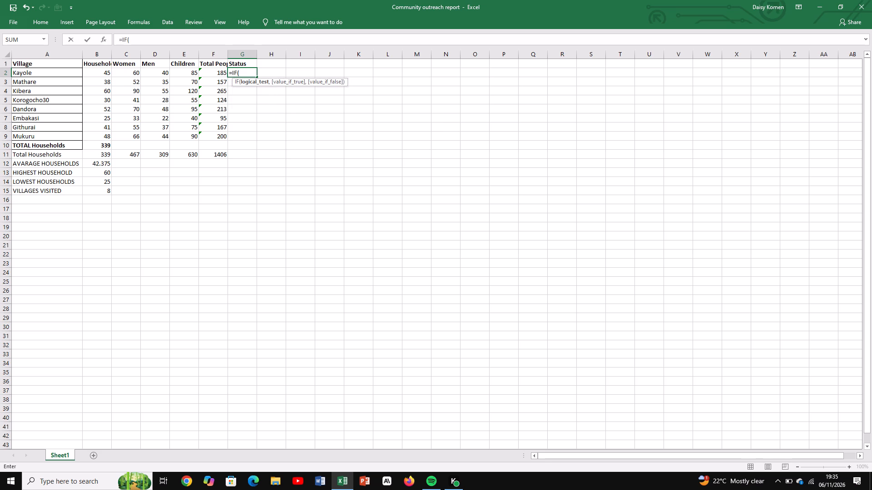
key("f")
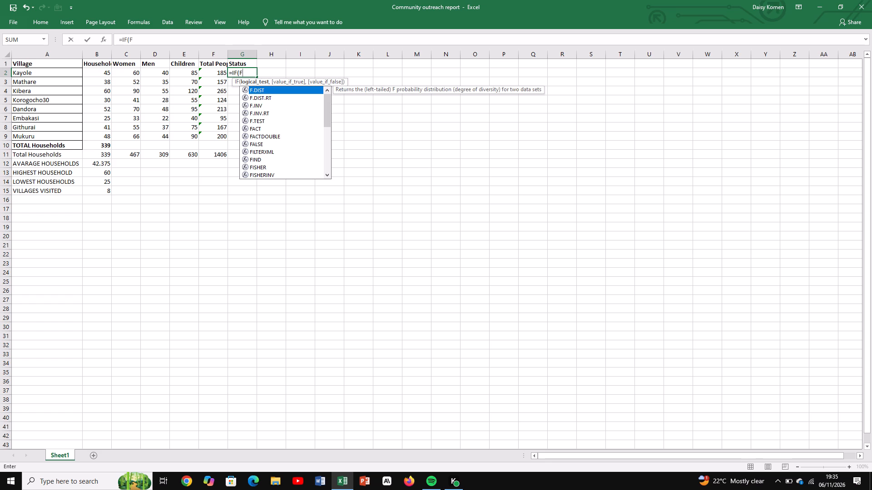
key("2")
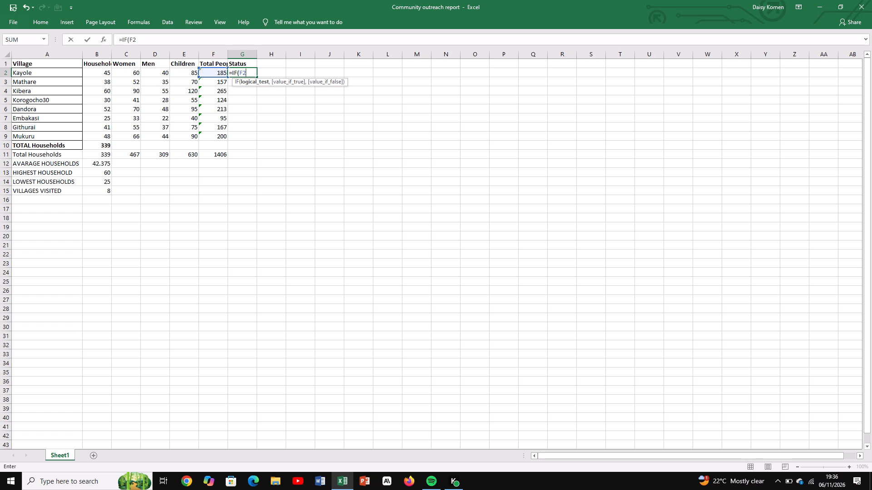
key("Right")
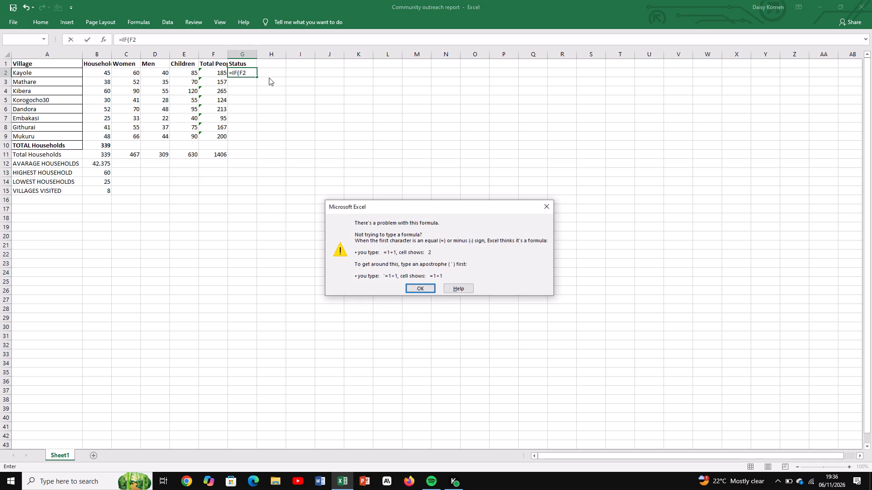
left_click(421, 287)
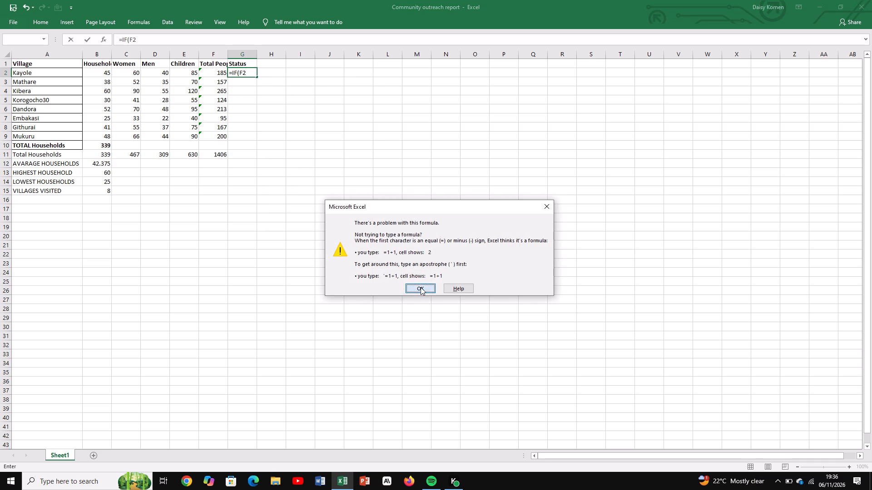
left_click(252, 70)
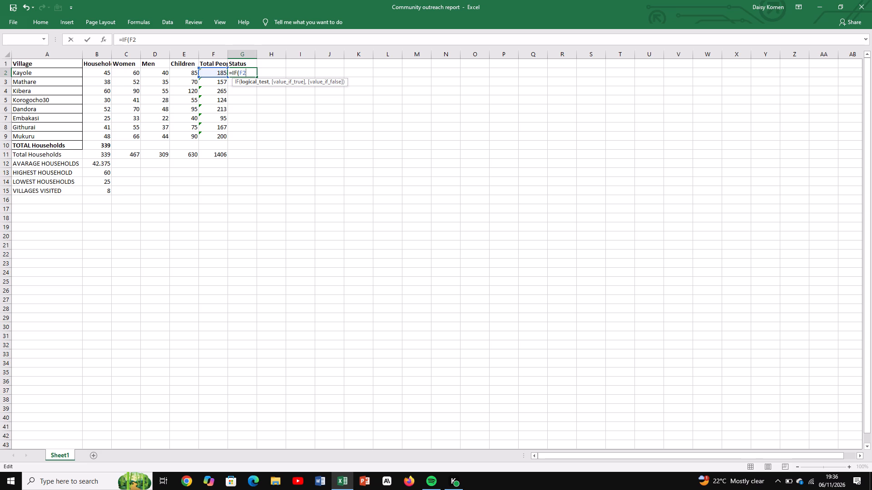
key("period")
key("BackSpace")
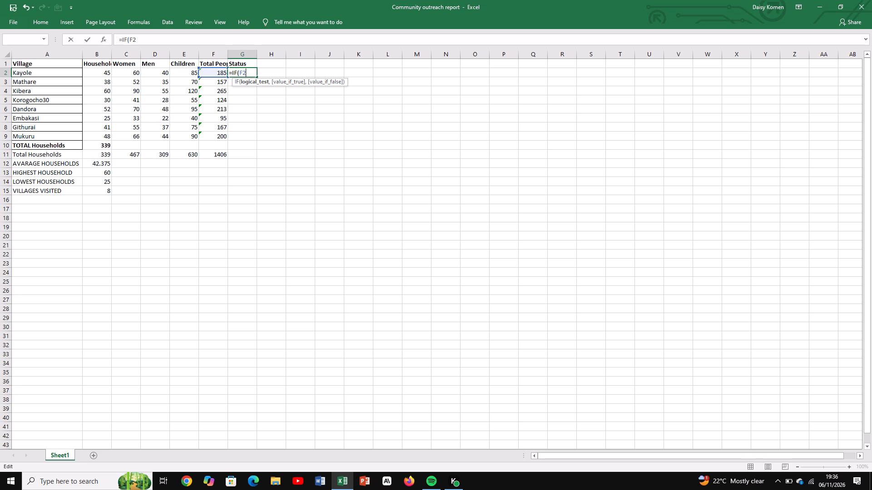
key("shift+greater")
key("equal")
type("200")
key("comma")
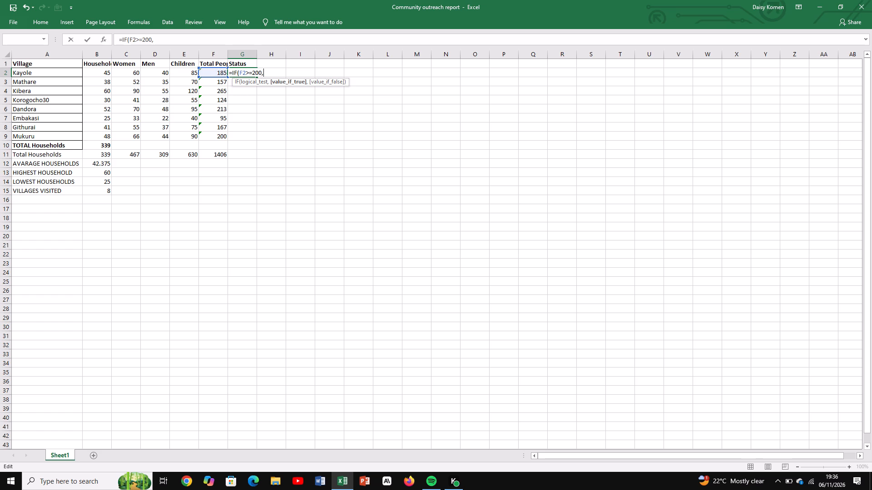
key("shift+quotedbl")
key("h")
type("IGH")
key("shift+quotedbl")
key("comma")
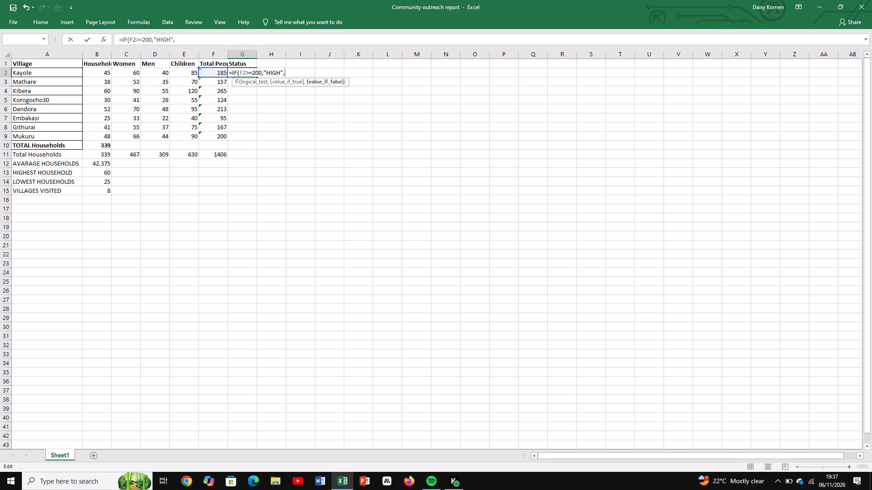
key("space")
key("shift+quotedbl")
type("LOW")
key("shift+quotedbl")
key("Return")
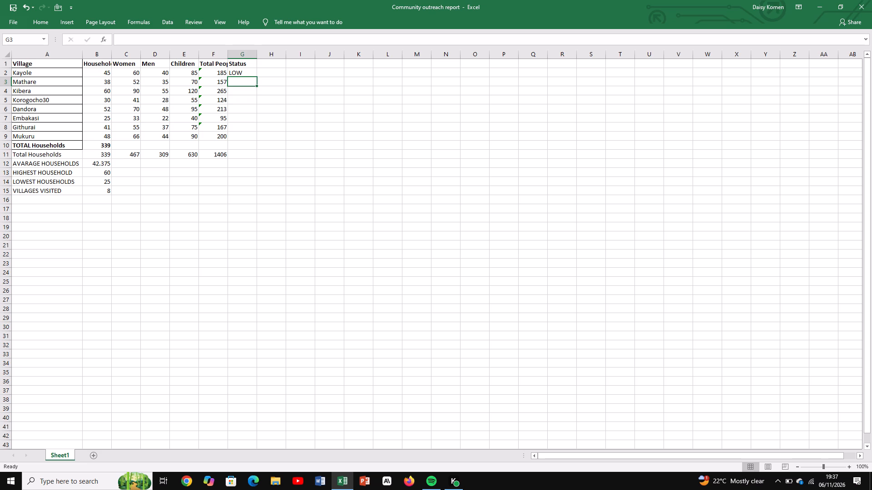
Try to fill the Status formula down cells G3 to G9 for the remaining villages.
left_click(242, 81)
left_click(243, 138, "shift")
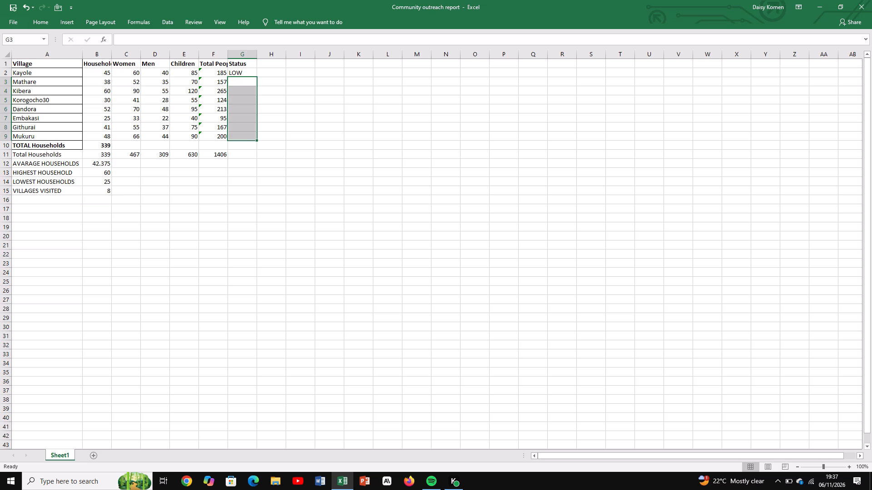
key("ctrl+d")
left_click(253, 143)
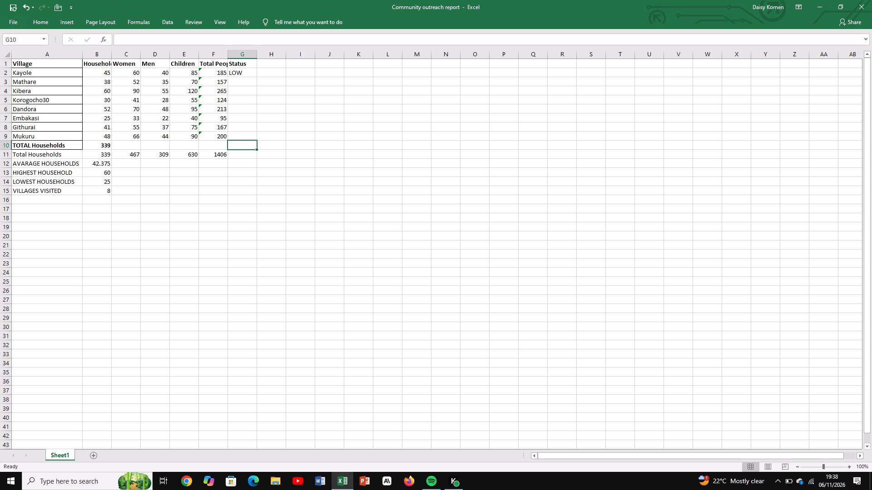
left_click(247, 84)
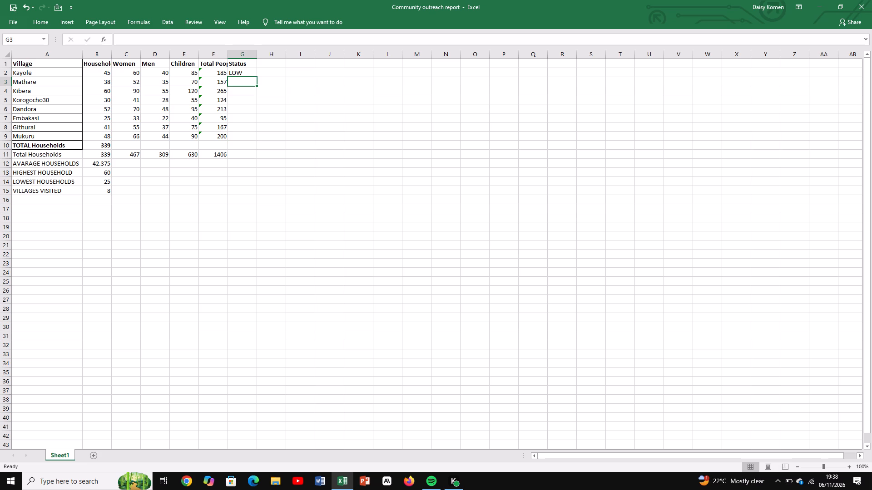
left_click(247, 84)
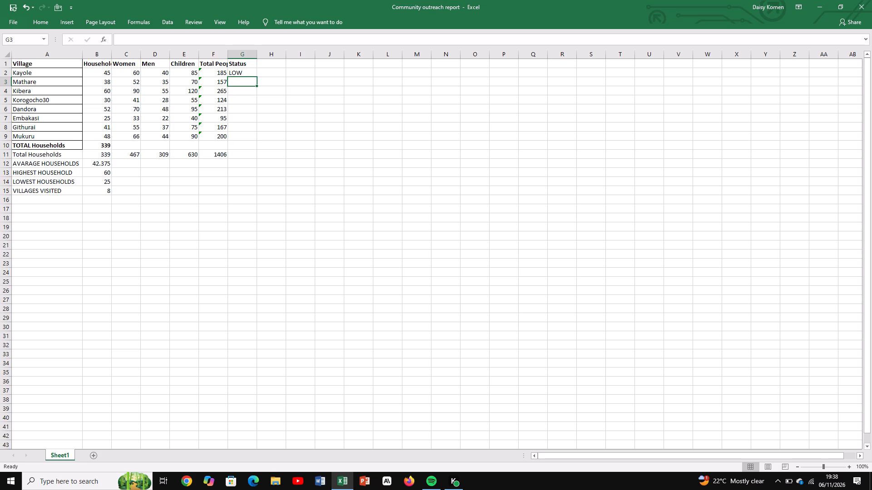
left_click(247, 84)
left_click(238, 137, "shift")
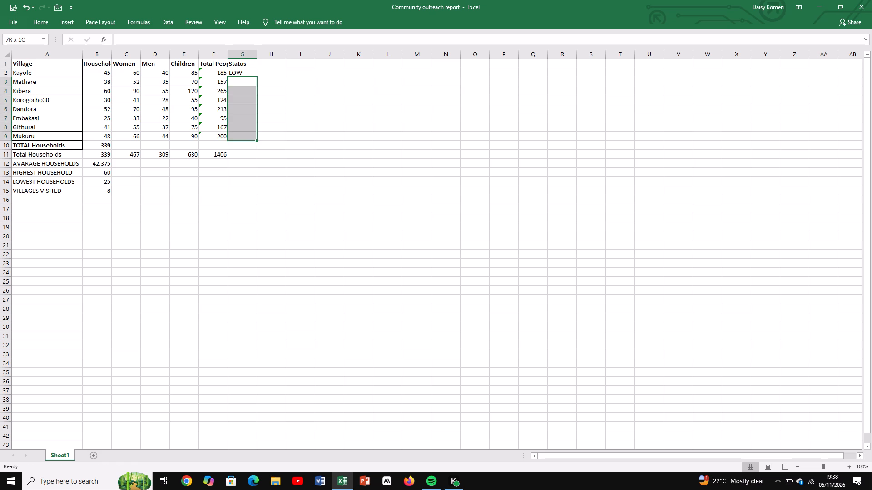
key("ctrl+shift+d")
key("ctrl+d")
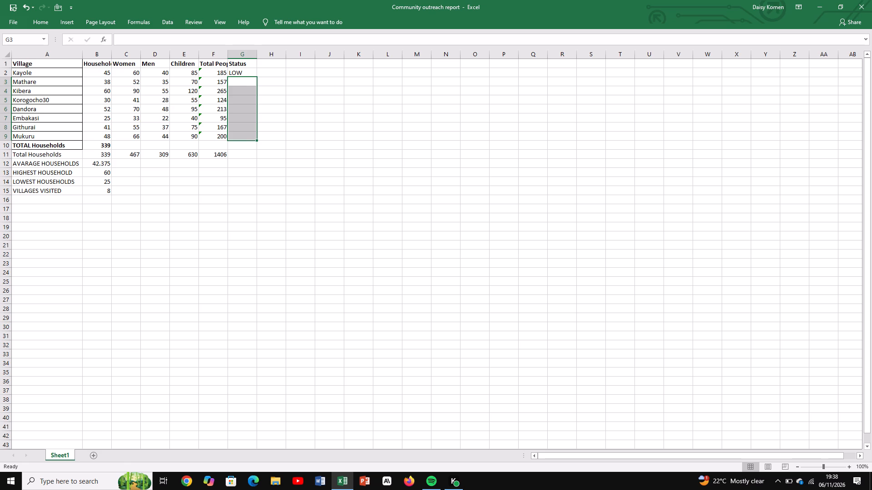
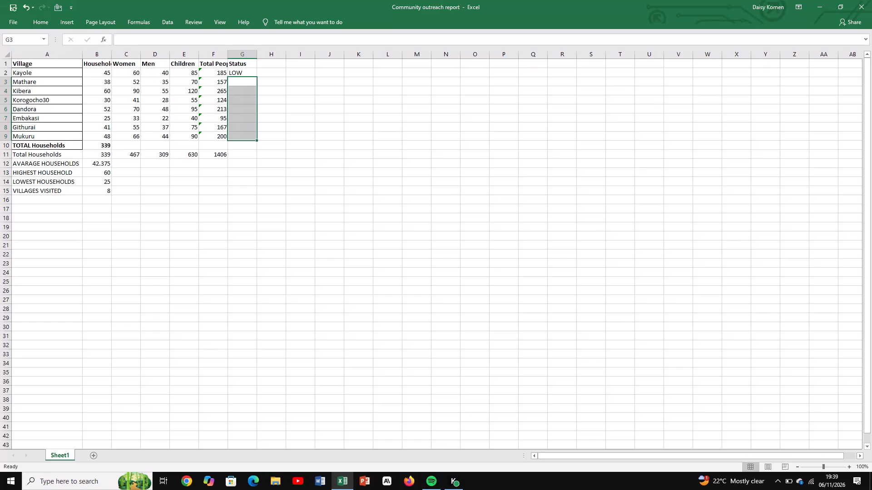
Fill the Status IF formula from G2 down through G9 for the remaining villages.
left_click(244, 91)
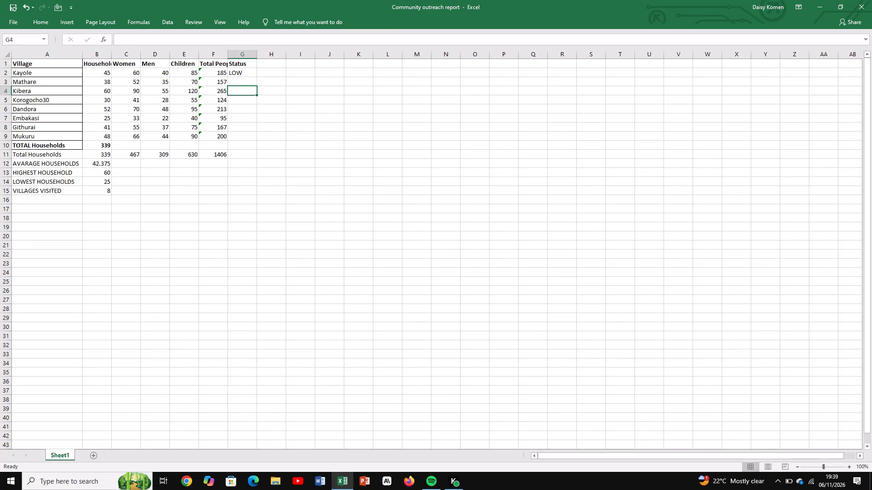
left_click(245, 81)
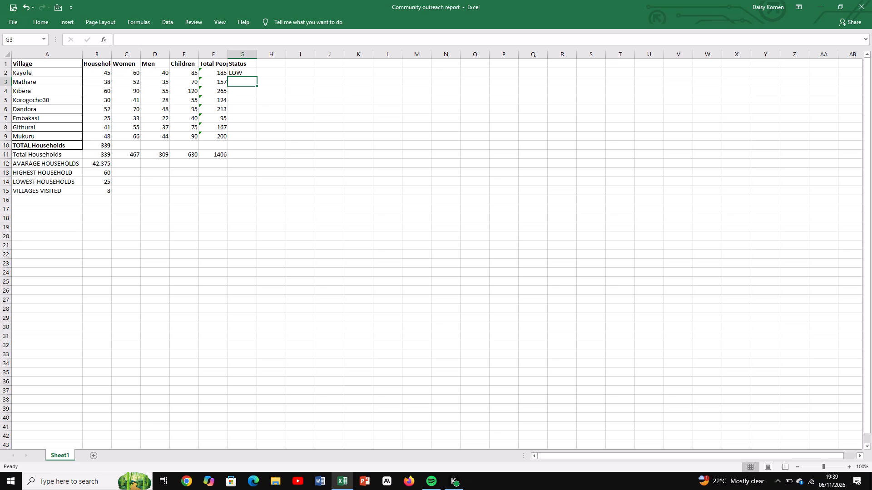
left_click(247, 70)
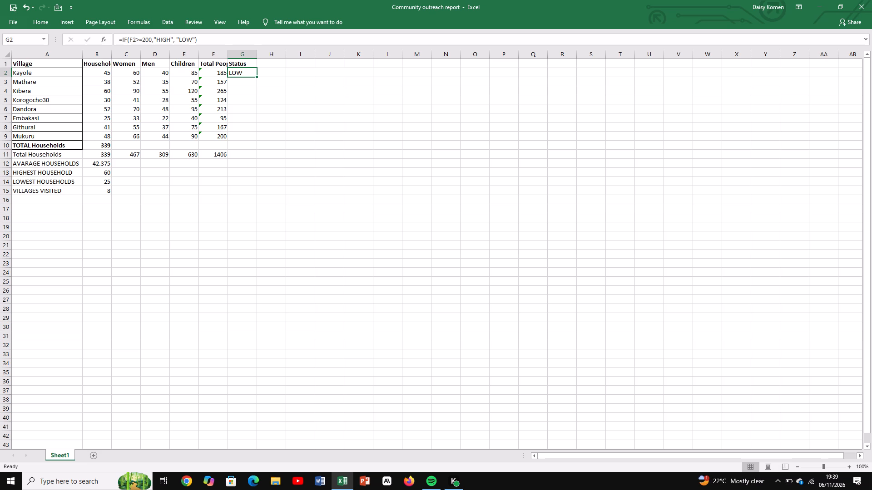
left_click(248, 140, "shift")
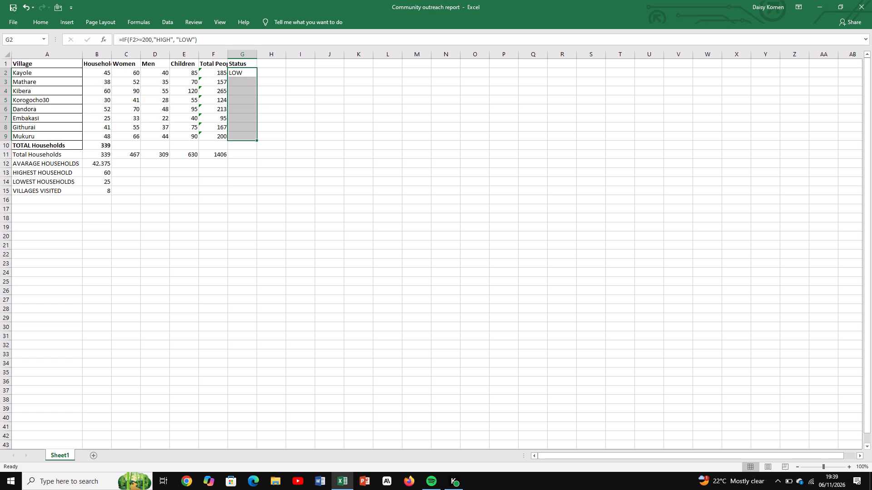
key("ctrl+d")
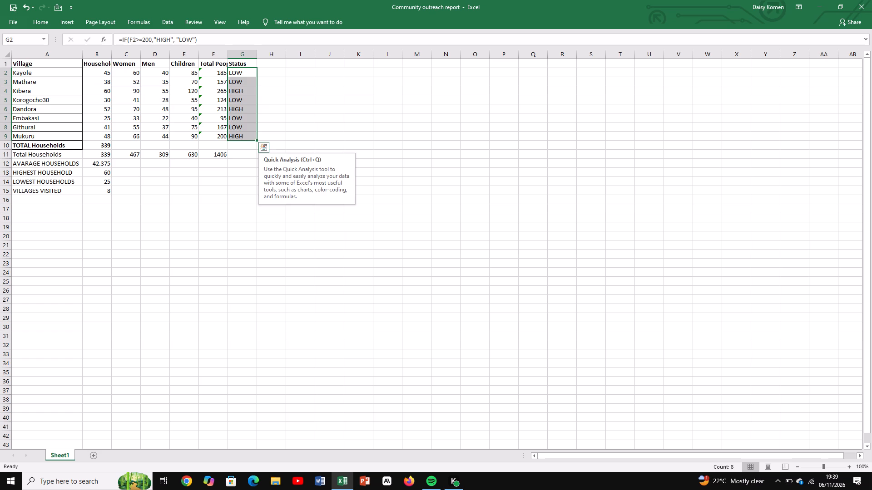
left_click(241, 176)
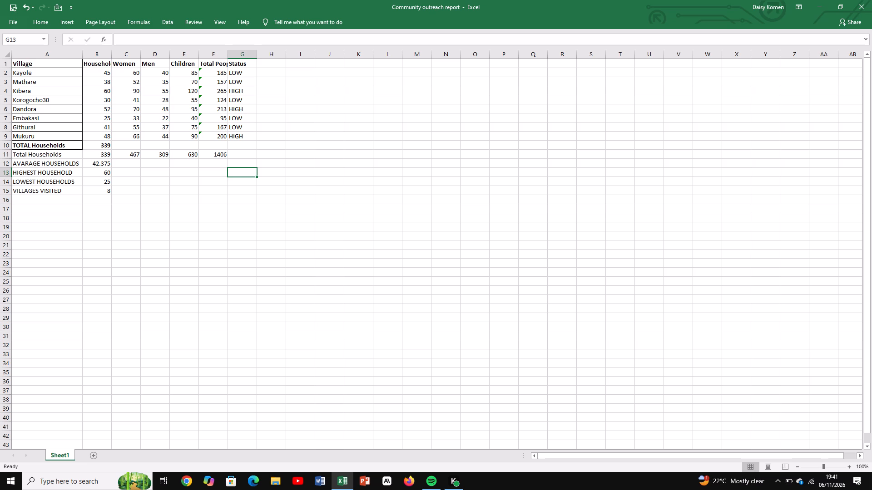
Replace the village name in A5 with "Koroocho".
left_click(52, 101)
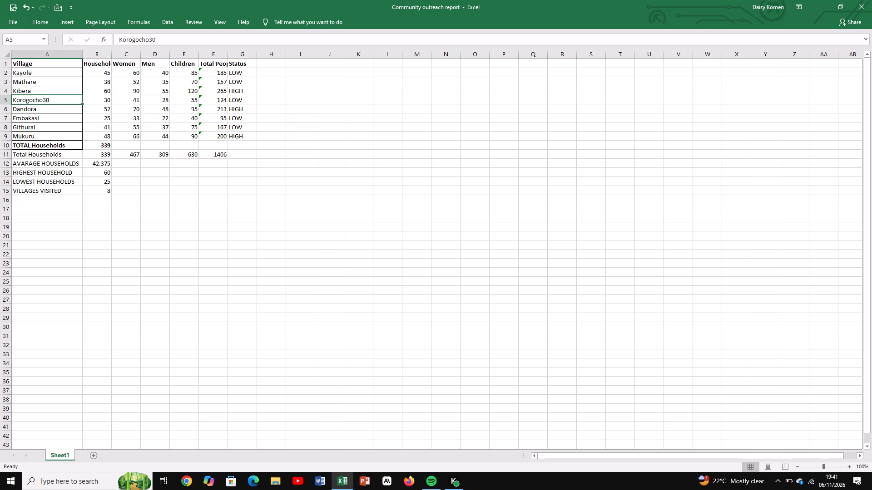
left_click(52, 101)
key("BackSpace")
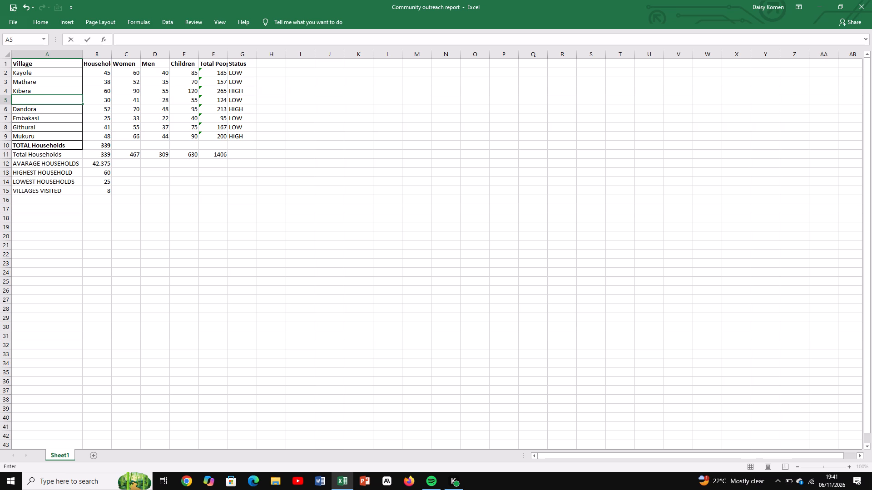
key("k")
key("o")
type("ro")
type("och")
key("o")
left_click(148, 203)
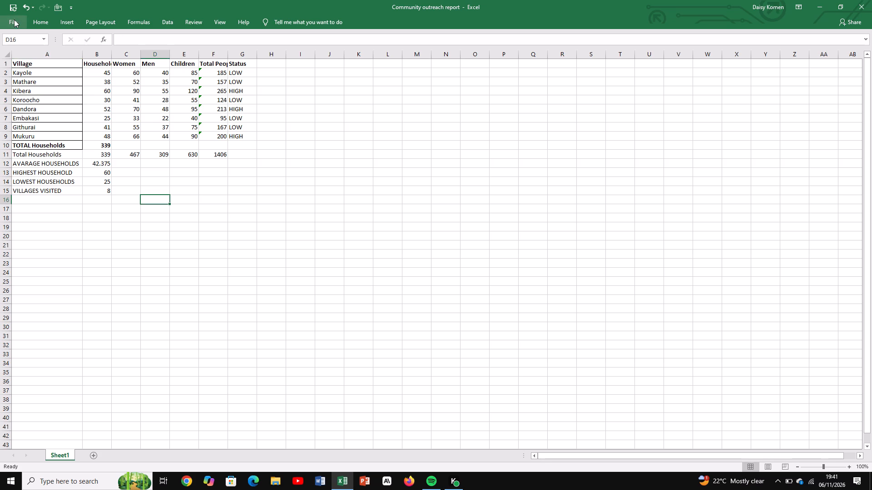
Save the Community outreach report workbook.
left_click(14, 20)
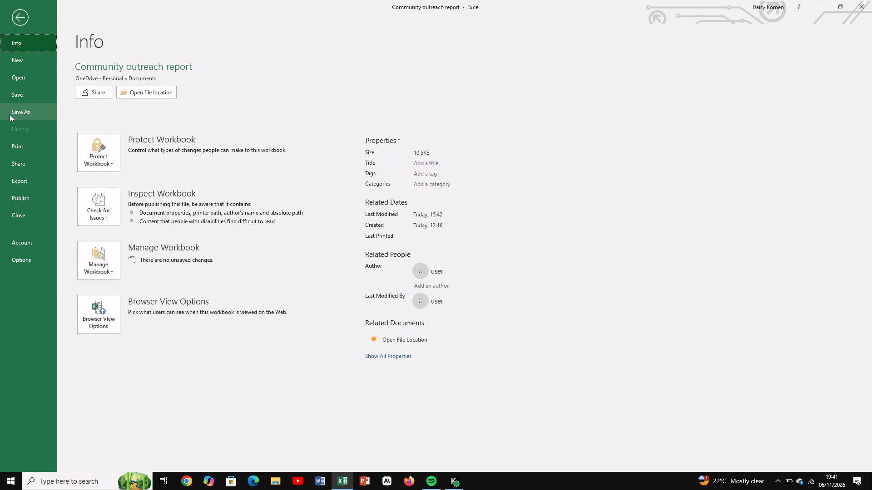
left_click(21, 99)
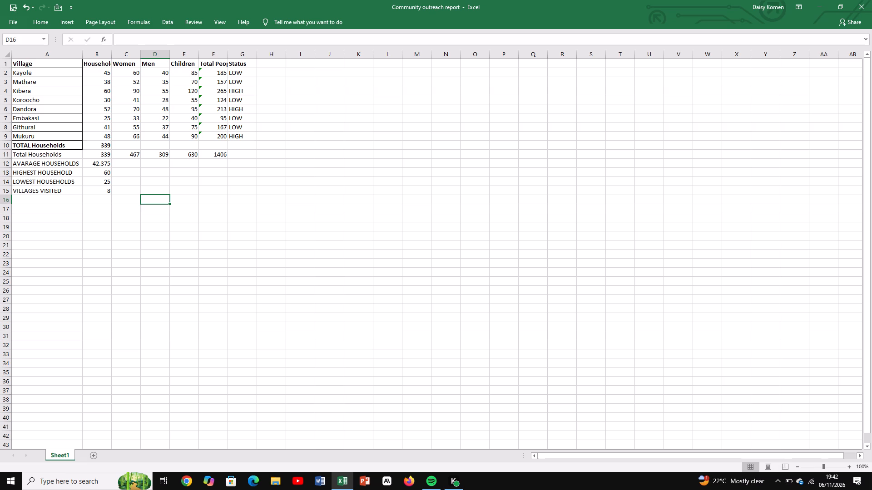
Move the Women, Men, Children and Total People totals from C11:F11 up to C10:F10 in the TOTAL Households row.
left_click(139, 154)
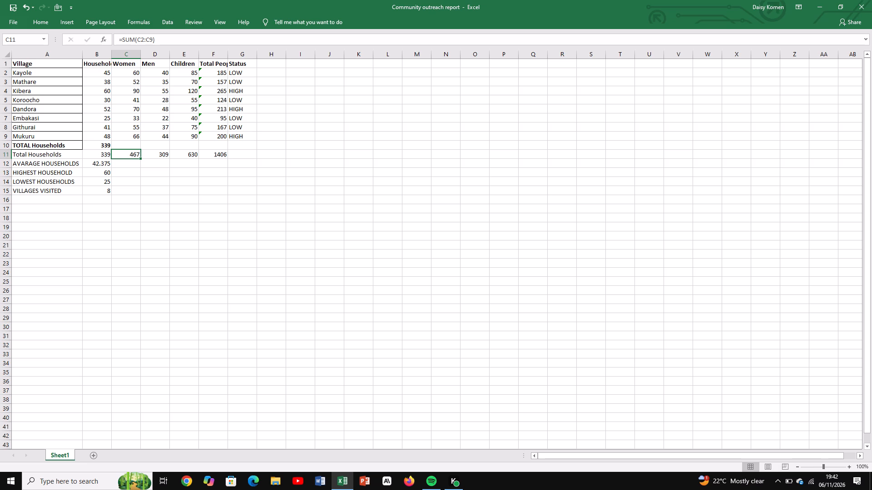
left_click(139, 154)
left_click(223, 156, "shift")
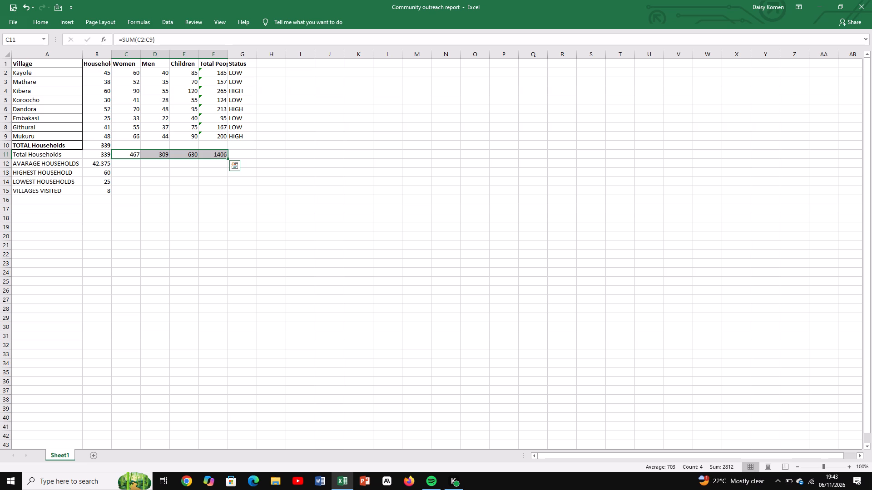
key("ctrl+x")
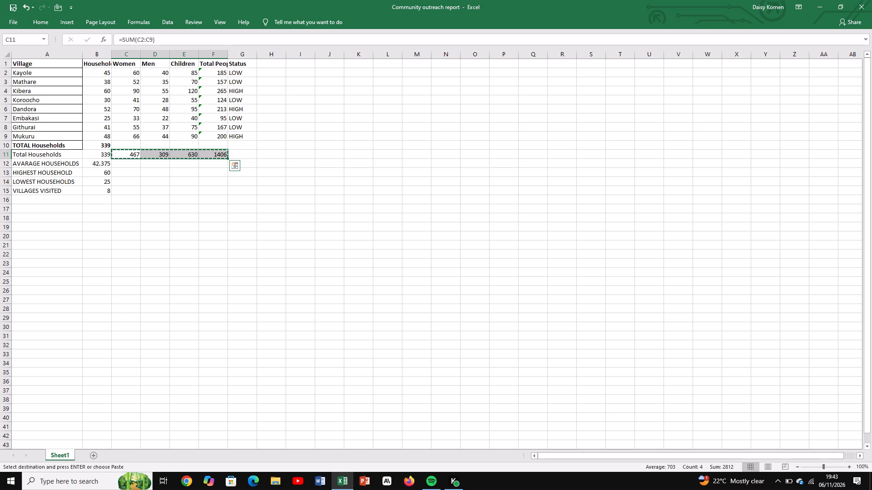
left_click(149, 141)
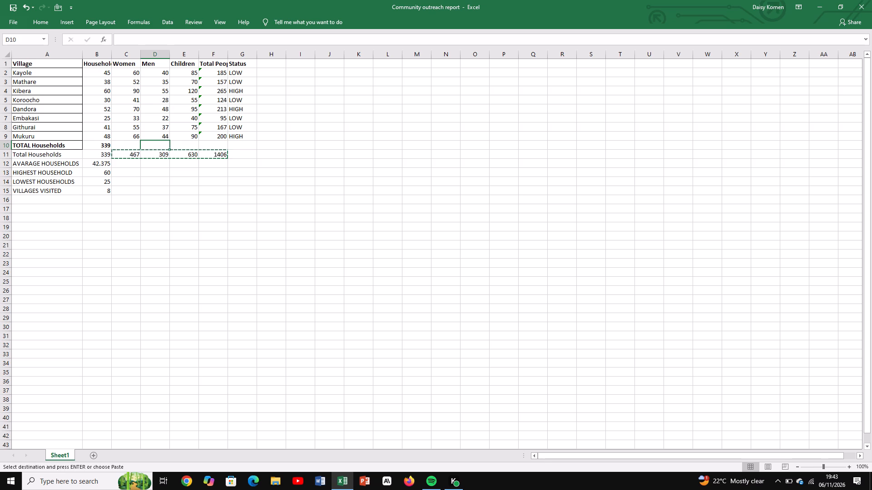
left_click(149, 141)
left_click(120, 146)
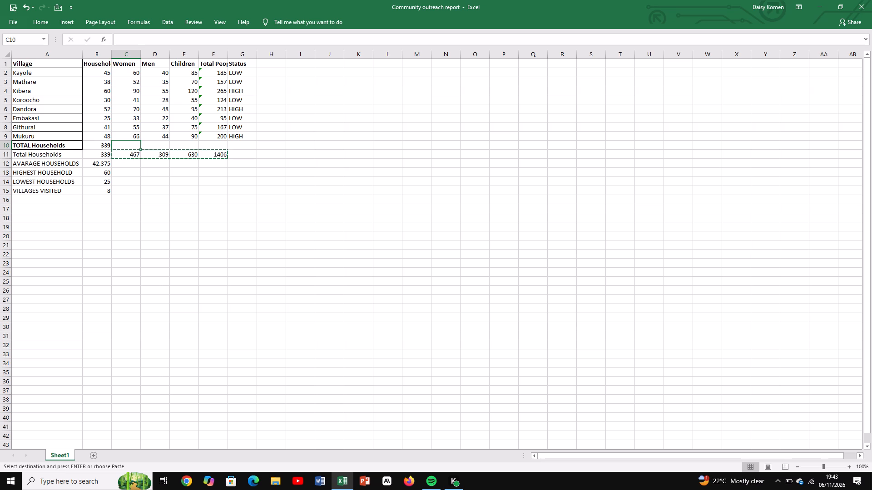
key("ctrl+v")
left_click(229, 48, "ctrl")
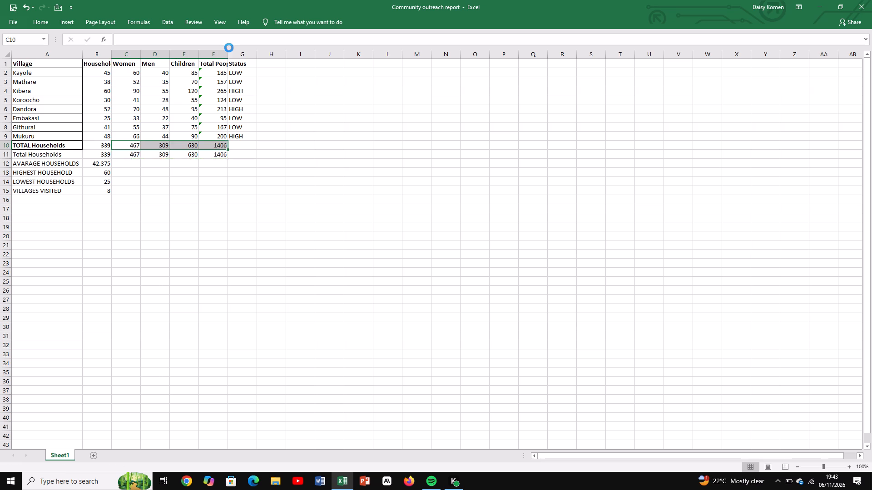
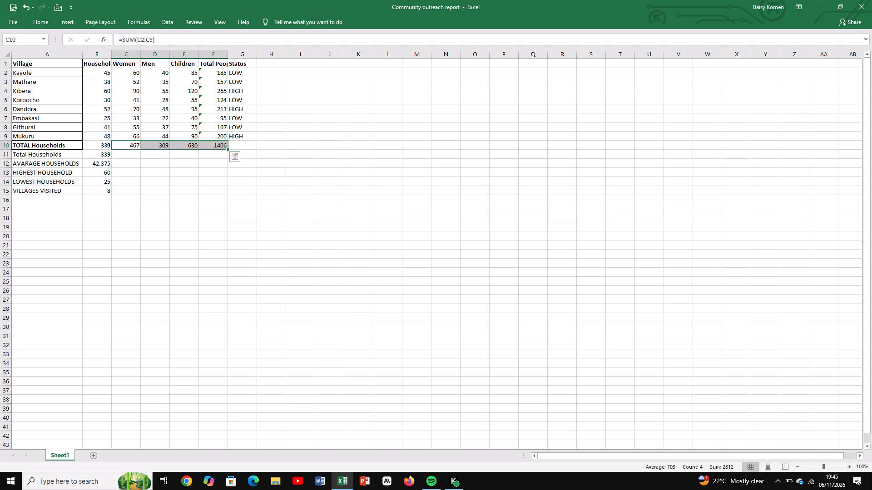
Replace the misspelled label in A12 with "AVERAGE HOUSEHOLDS".
scroll(159, 182, "up", 1)
left_click(27, 162)
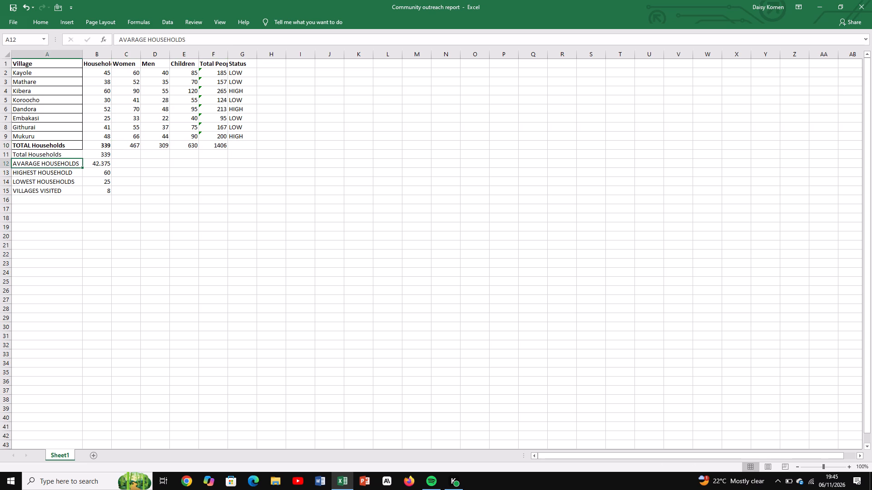
left_click(26, 163)
key("BackSpace")
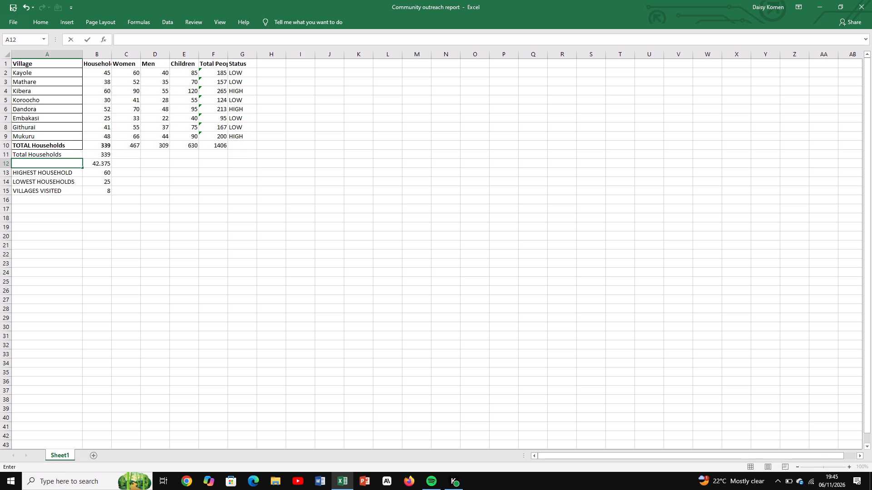
key("a")
type("VERAGE")
key("space")
type("HI")
key("BackSpace")
type("OUSEHOLDS")
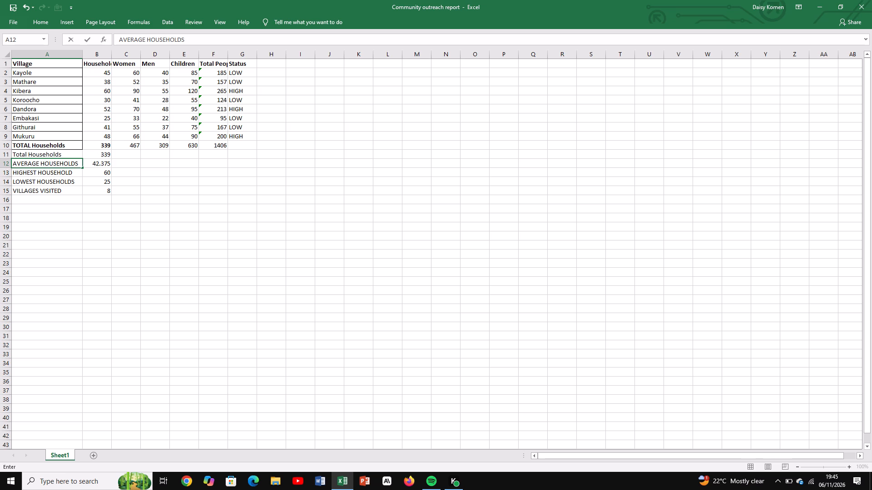
left_click(47, 191)
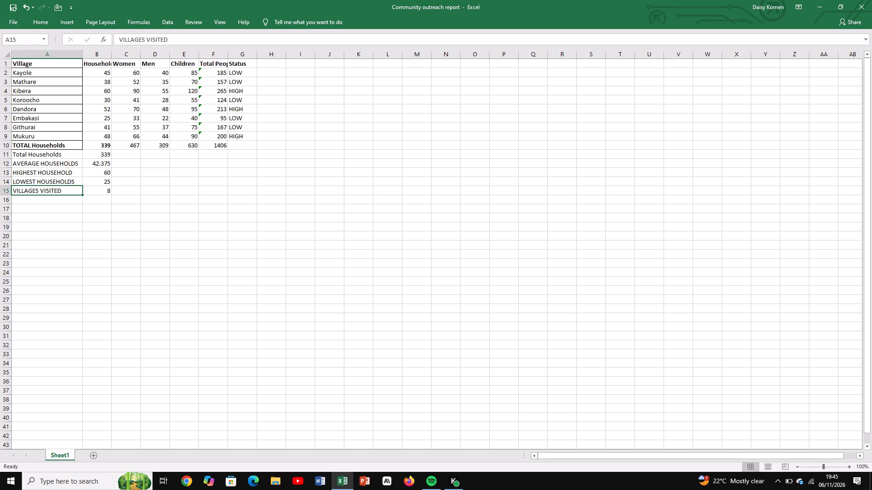
Save the Community outreach report workbook.
left_click(14, 23)
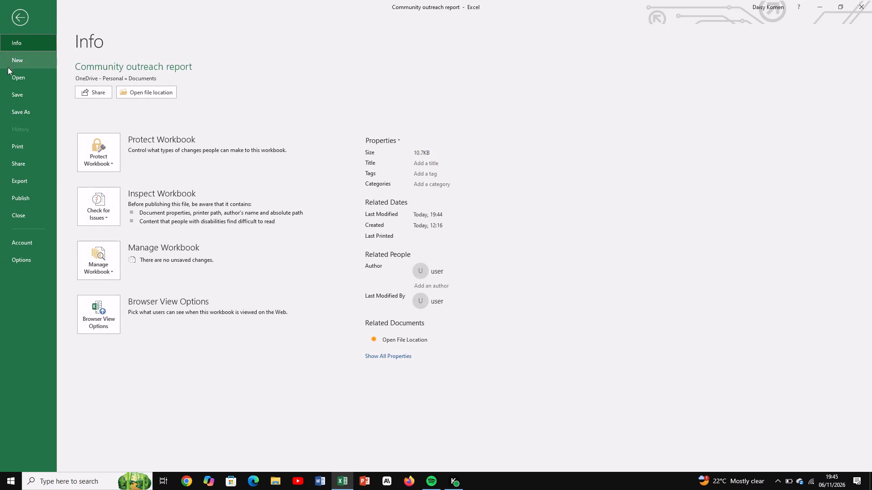
left_click(14, 91)
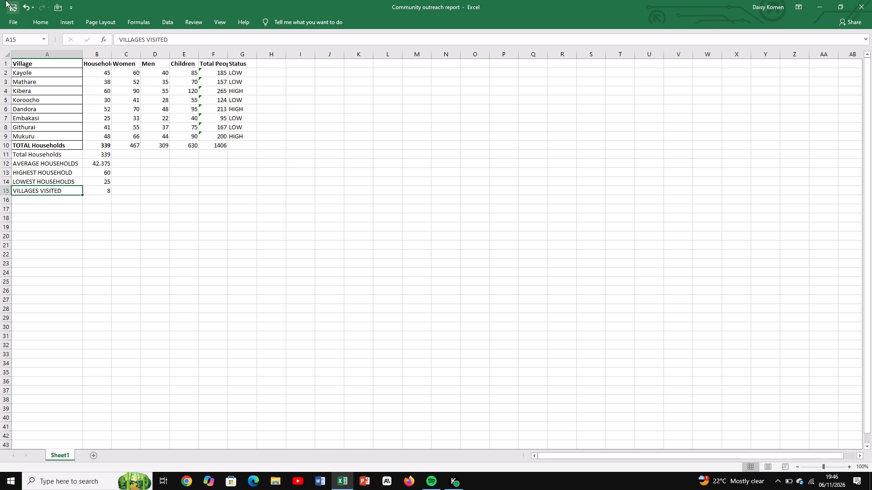
Apply All Borders to the village table, range A1:G10, including the TOTAL Households row.
left_click(50, 66)
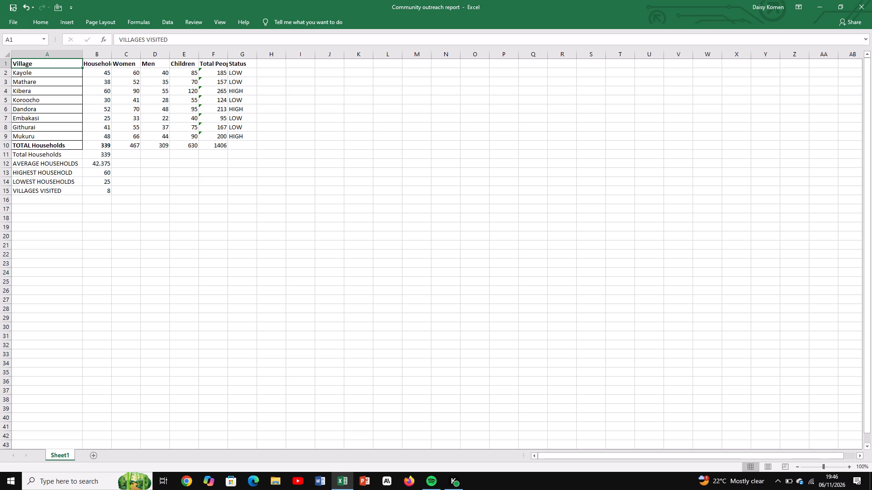
left_click(247, 147, "shift")
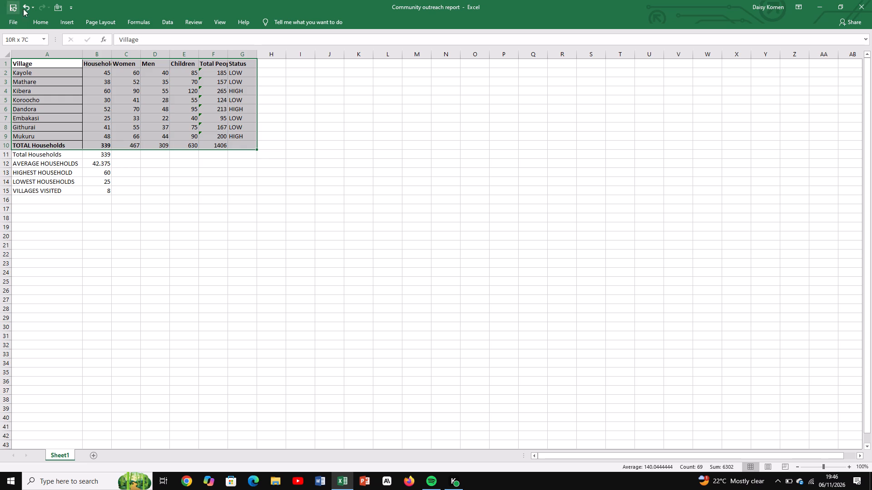
left_click(42, 20, "shift")
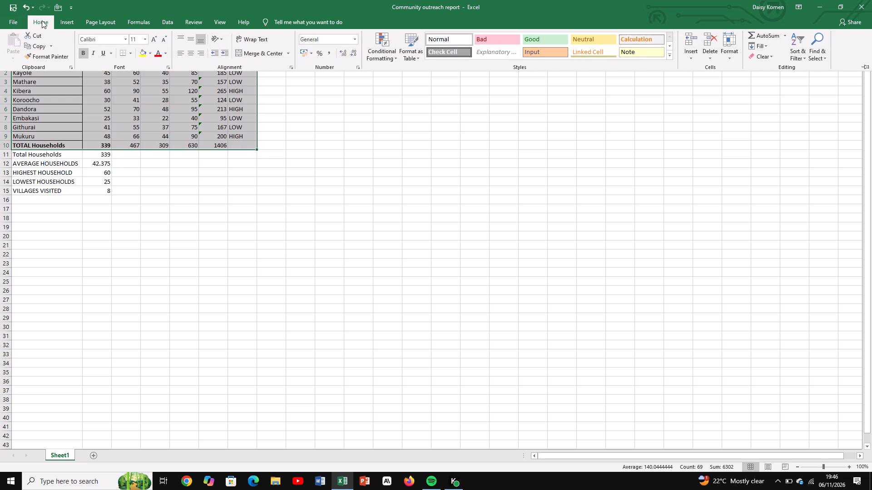
left_click(127, 56, "shift")
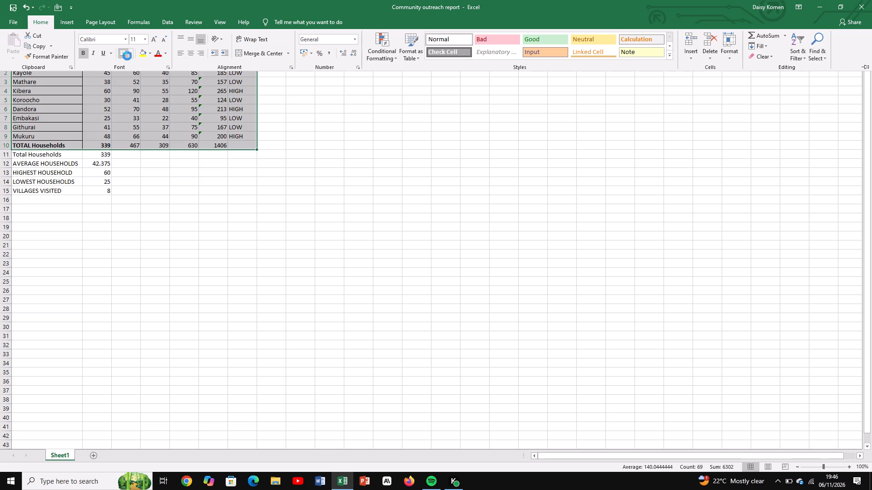
left_click(129, 55, "shift")
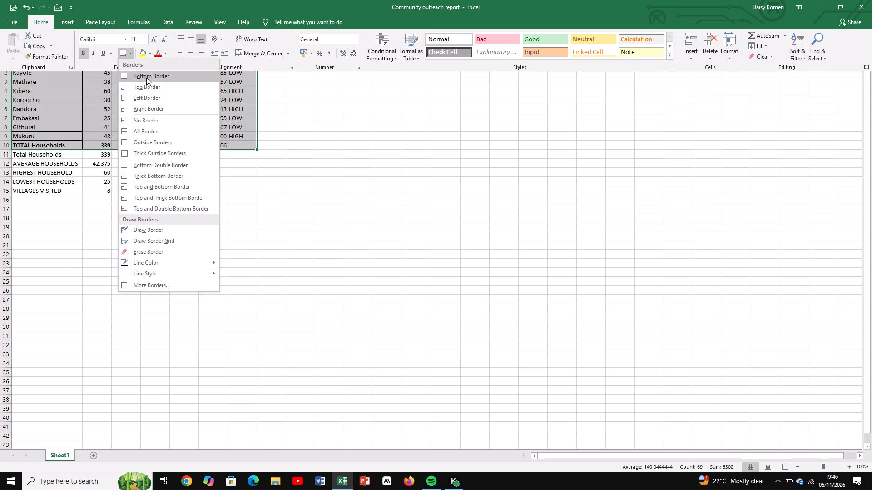
left_click(154, 131, "shift")
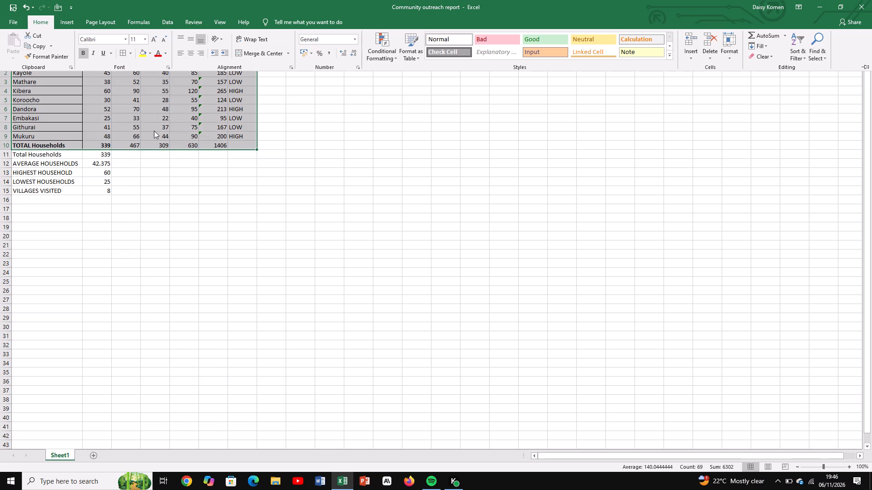
left_click(233, 214)
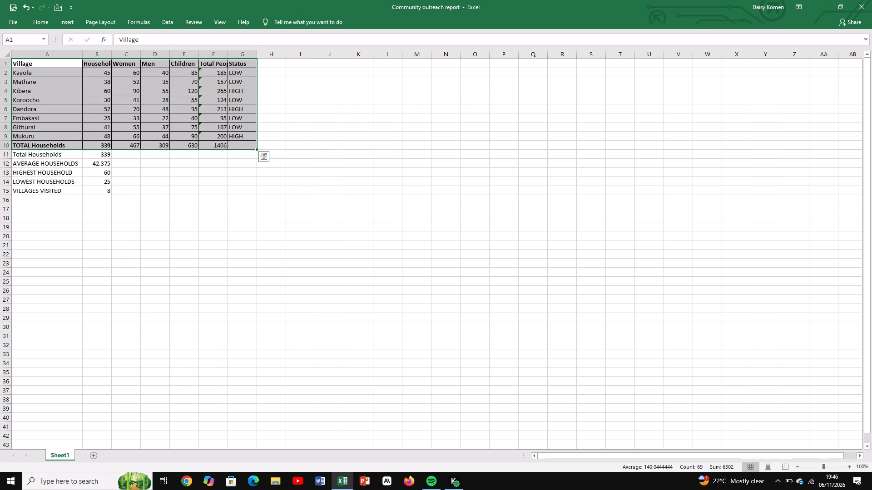
left_click(233, 214)
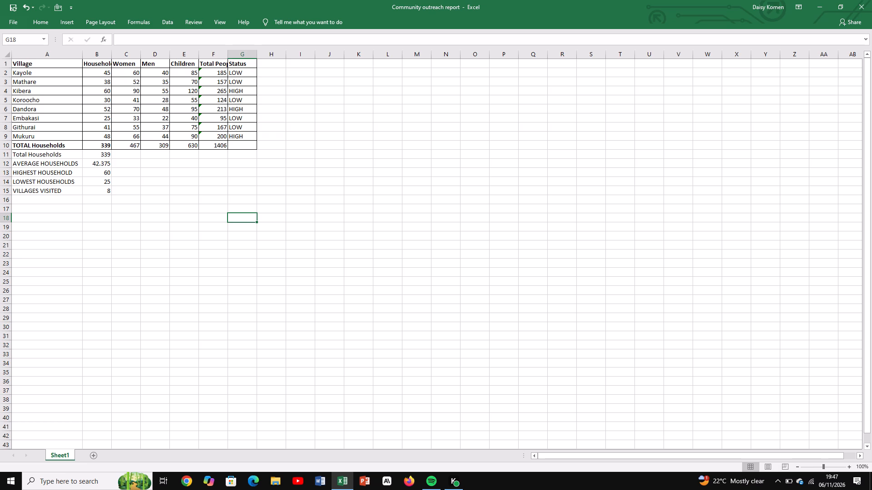
Enter the label "HIGH VILLAGESB17" in A17, below the household summary rows.
left_click(45, 212)
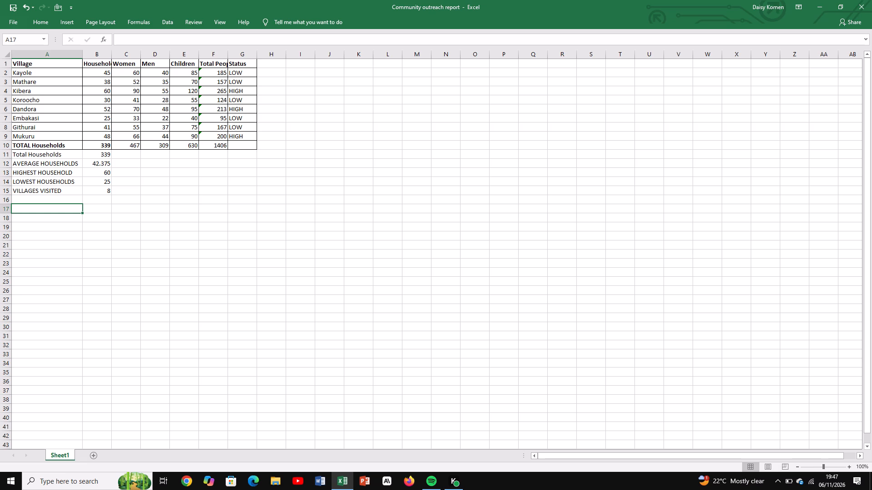
type("HIGH")
key("space")
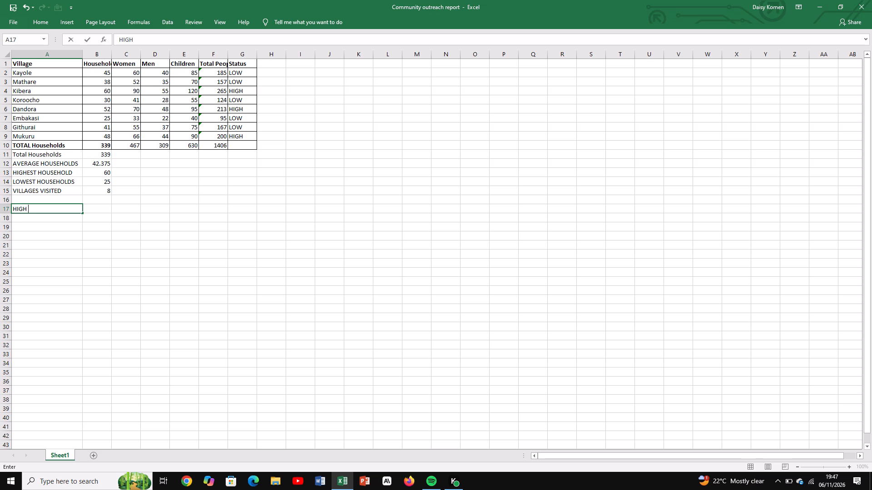
key("v")
type("ILLAGE")
key("s")
key("b")
key("1")
key("7")
key("Tab")
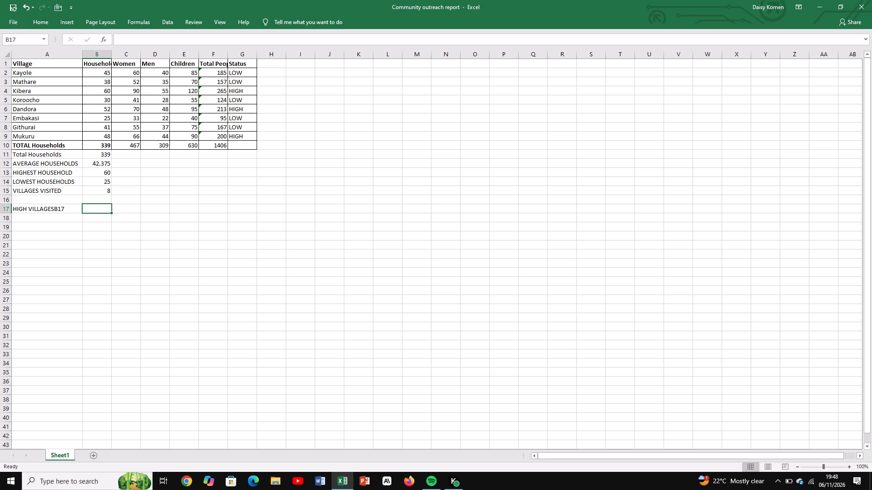
Count the HIGH-status villages in B17 with a COUNTIF formula over G2:G9 using the criterion "HIGH".
key("equal")
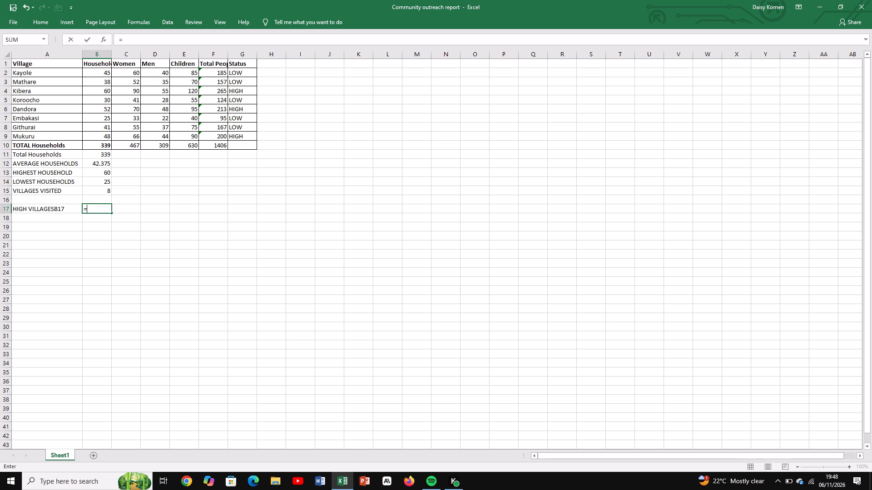
key("c")
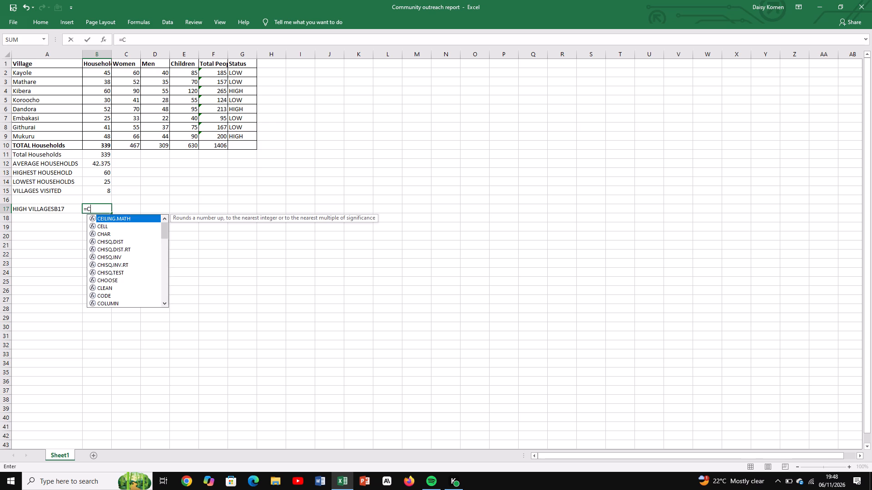
key("o")
key("u")
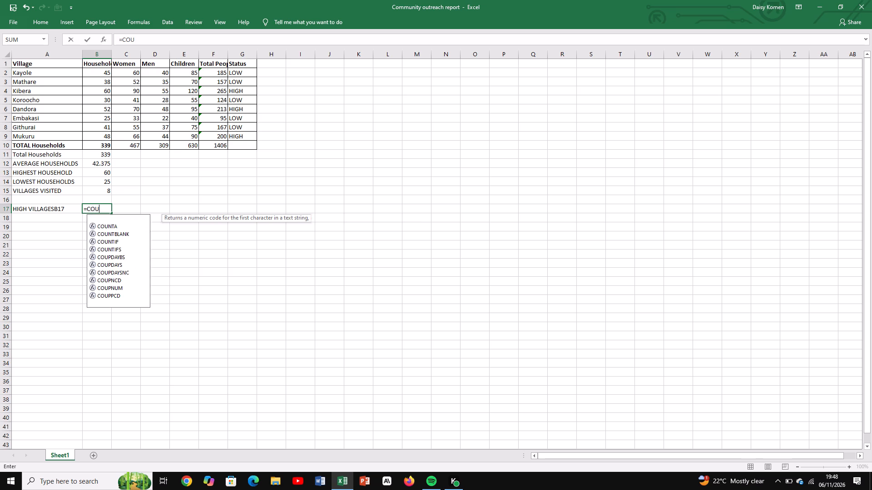
key("n")
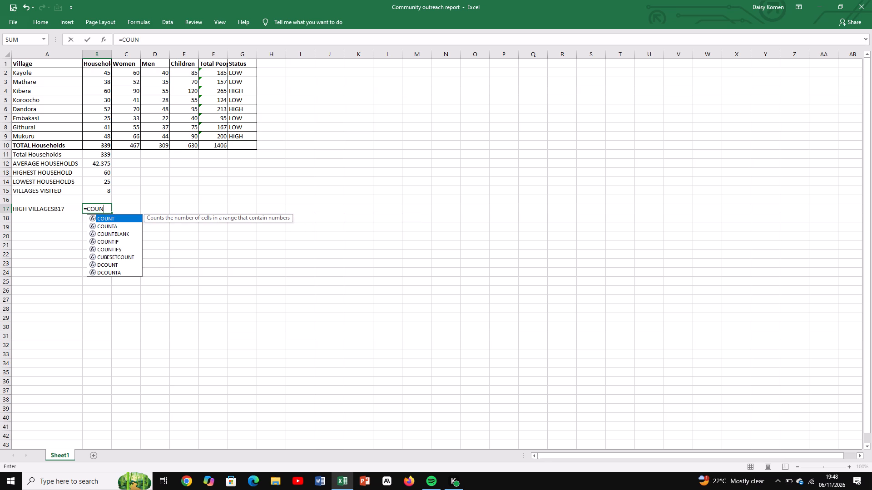
key("t")
type("IF")
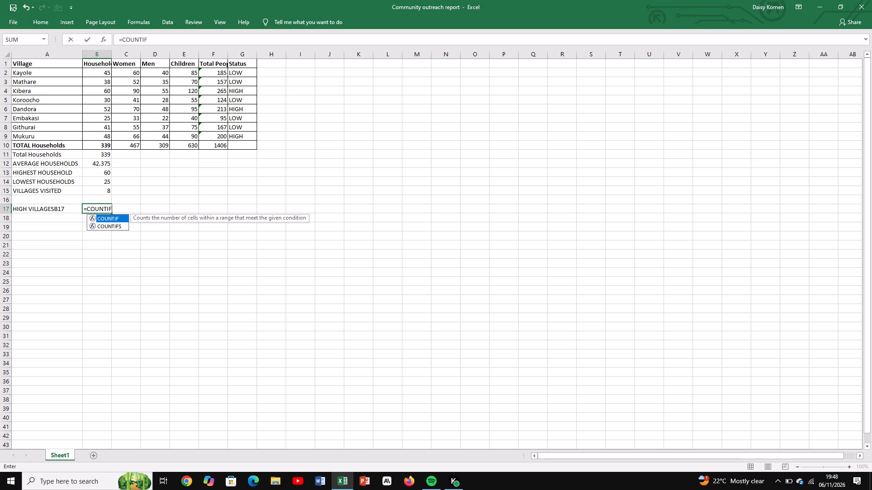
key("shift+parenleft")
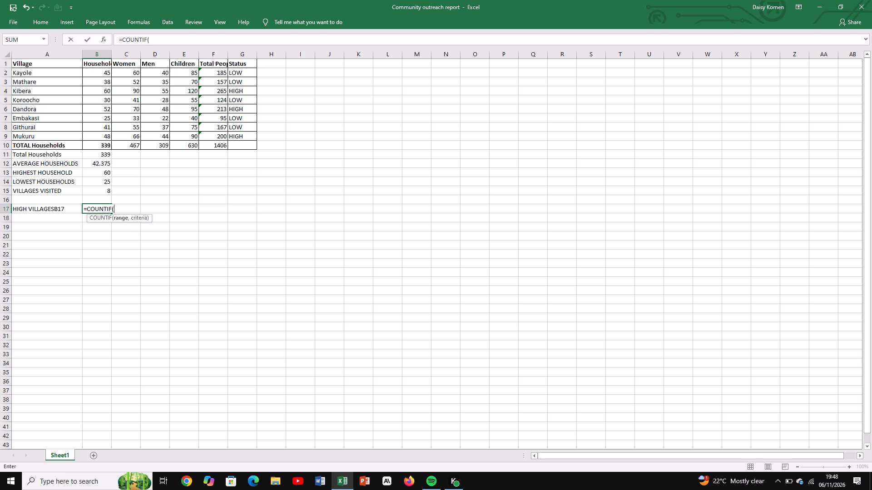
key("g")
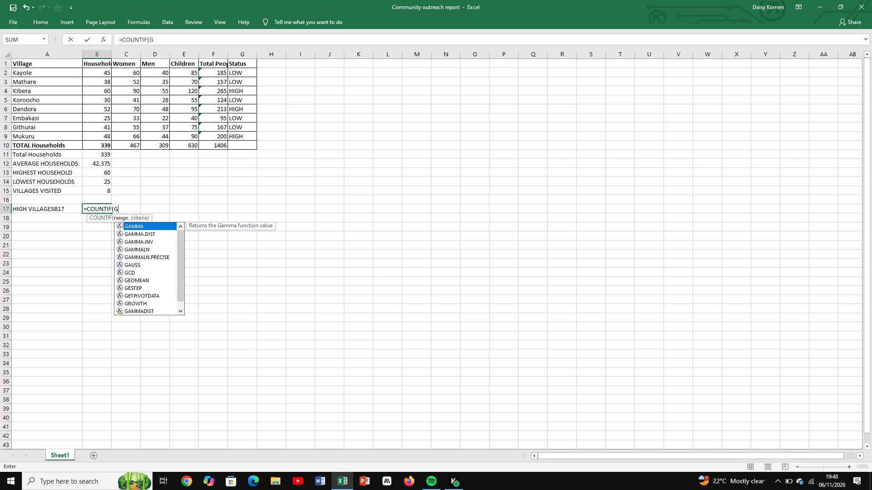
key("2")
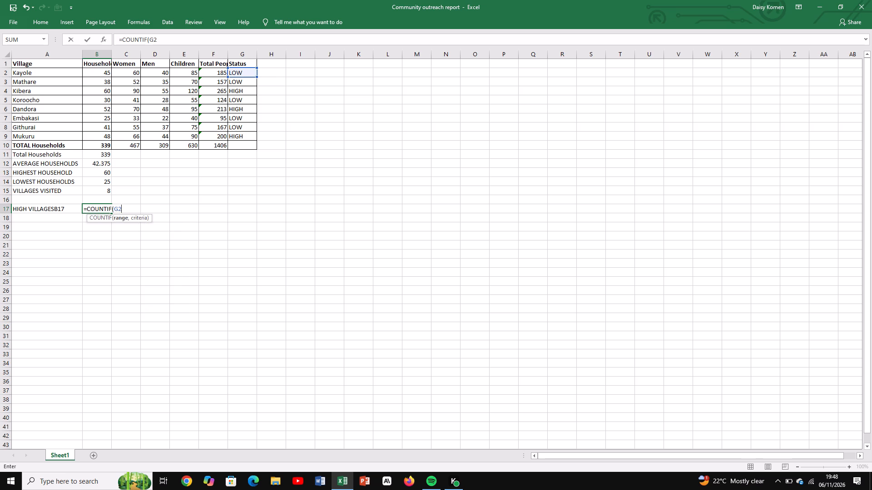
key("shift+colon")
key("g")
key("9")
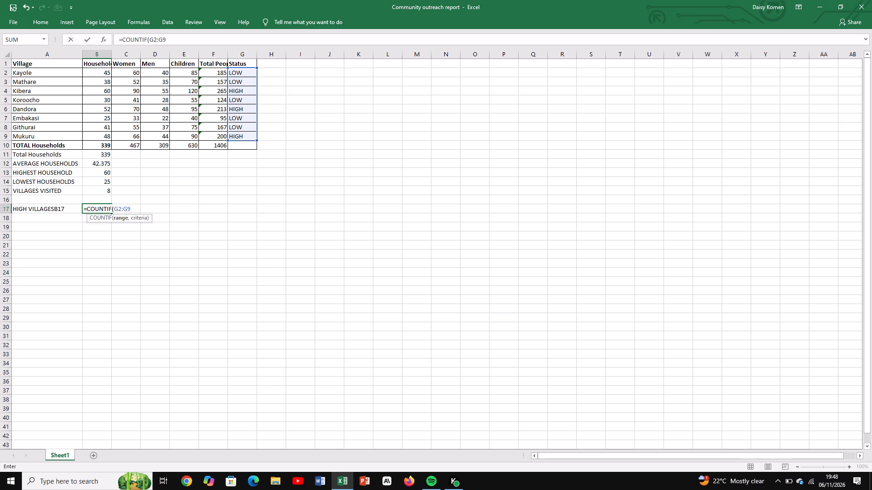
key("comma")
key("space")
key("shift+quotedbl")
type("HIGH")
key("shift+parenright")
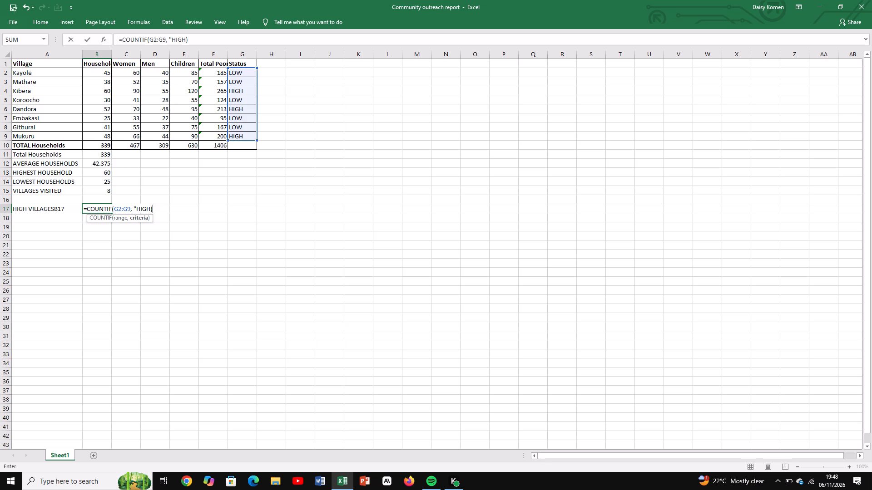
key("Return")
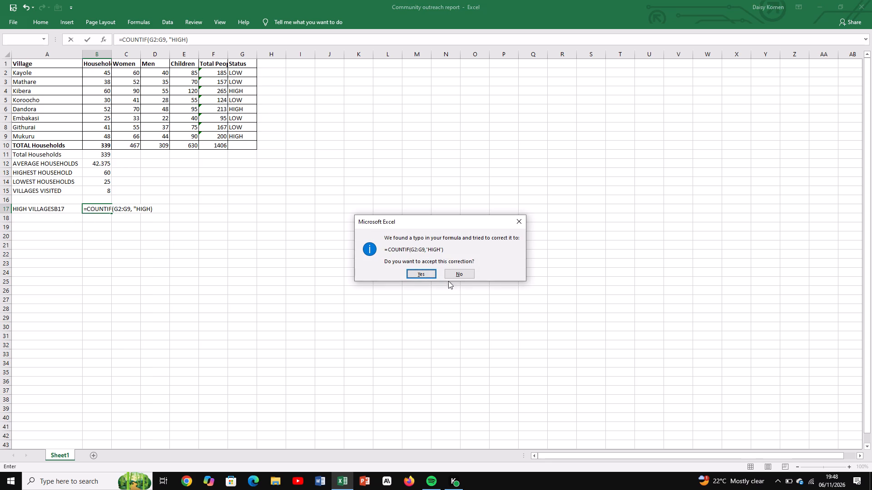
left_click(431, 276)
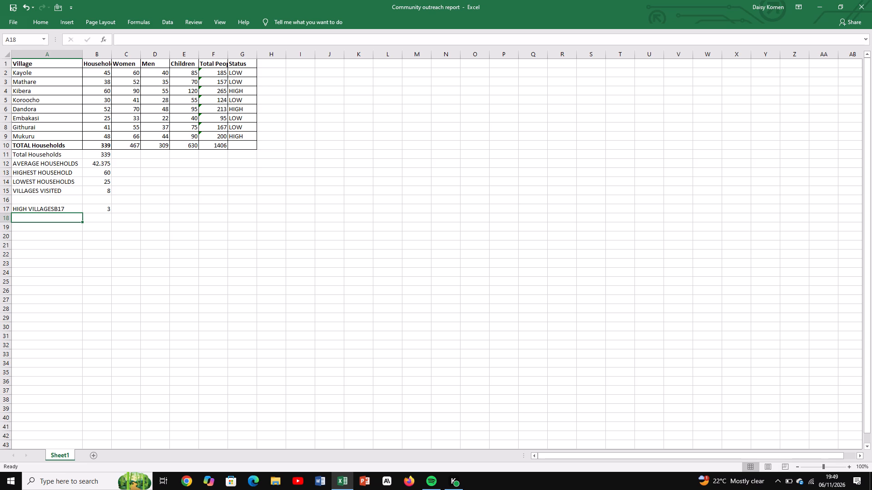
Enter the label "LOW VILLAGES" in A18, below the high-villages row.
type("LO")
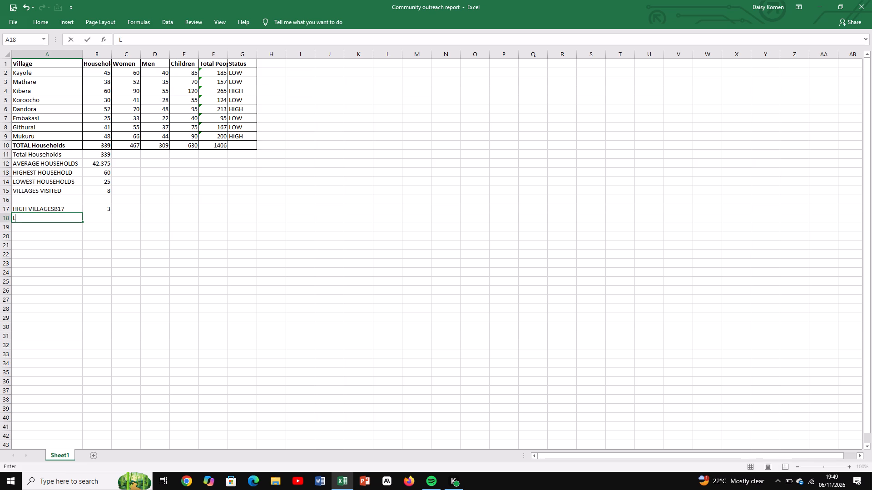
type("W VILLA")
type("GES")
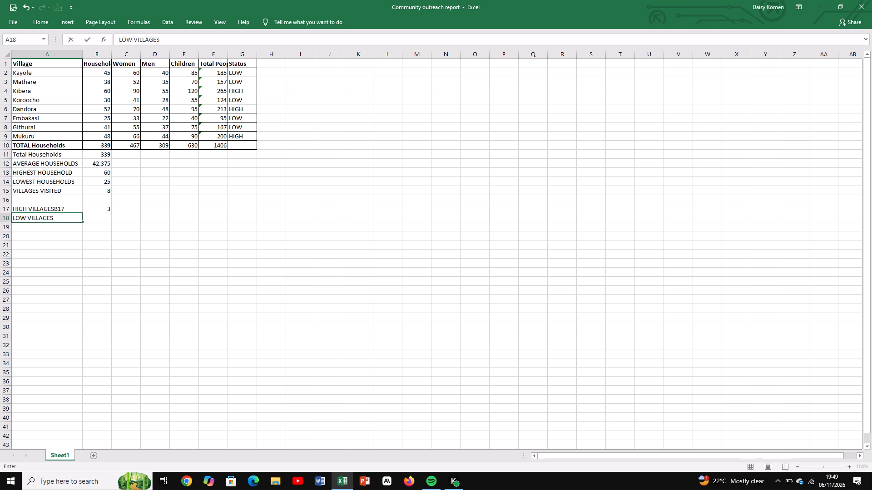
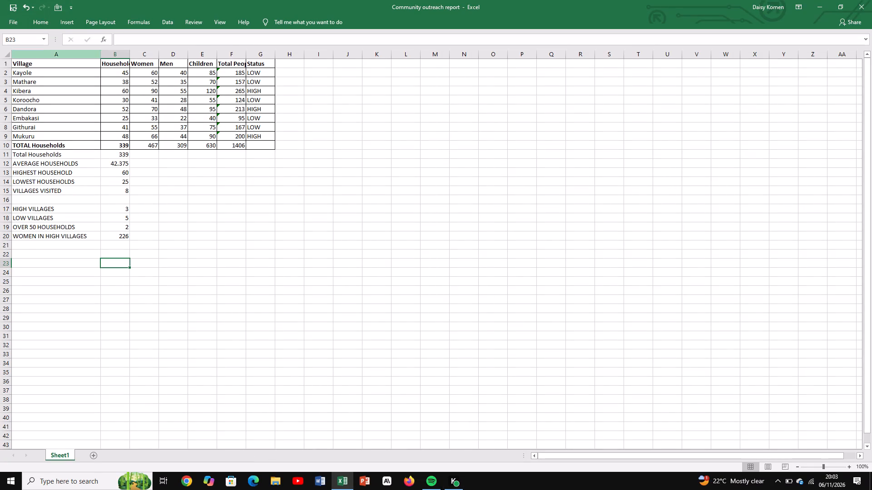
Save the Community outreach report workbook under its existing name and location.
left_click(15, 25)
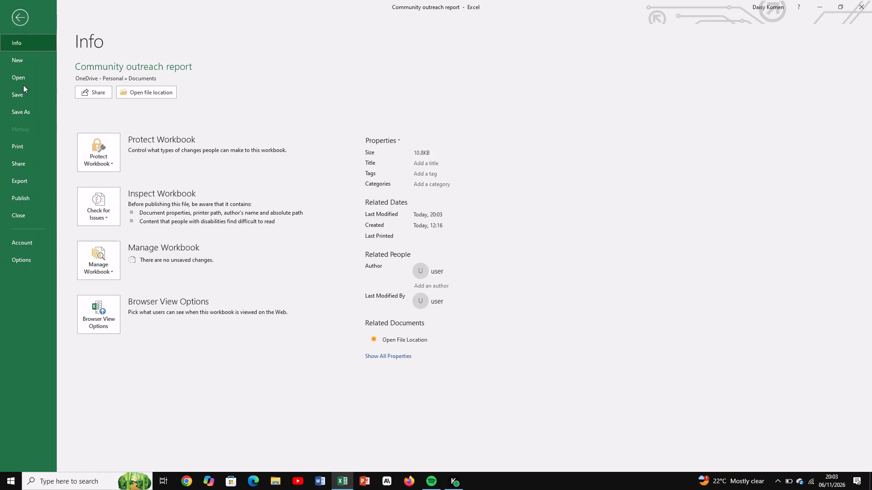
left_click(30, 92)
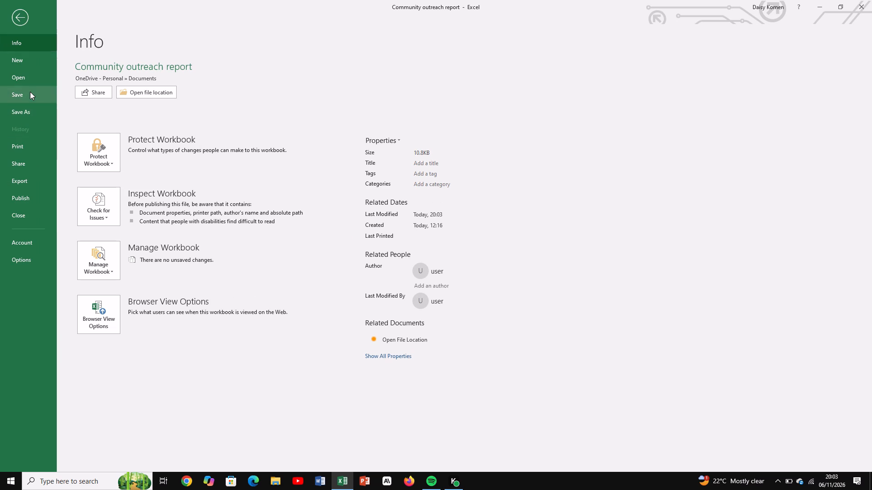